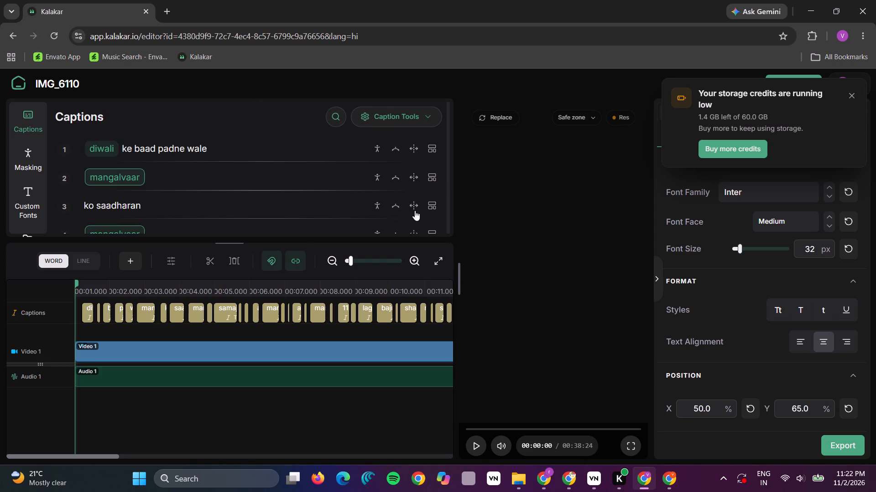
In Kalakar, regroup the caption words so "mangalvaar" leads the same line as "ko saadharan".
left_click(133, 209)
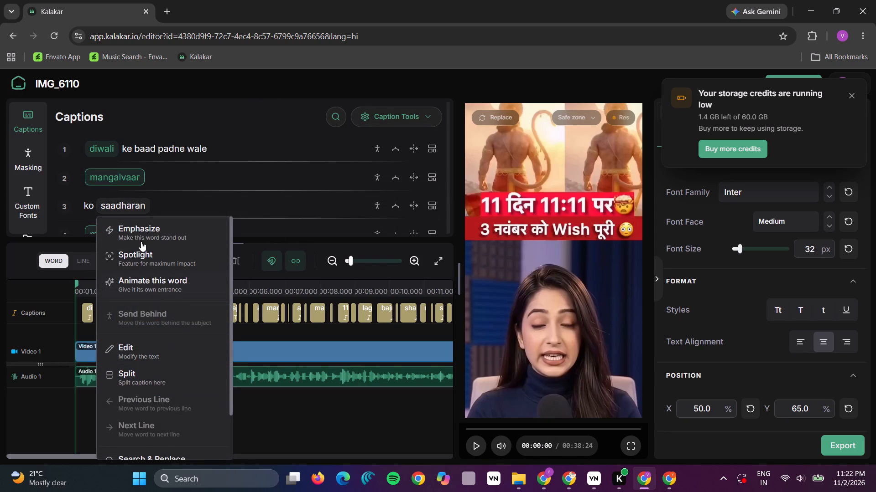
left_click(122, 184)
left_click(122, 184)
left_click(122, 184)
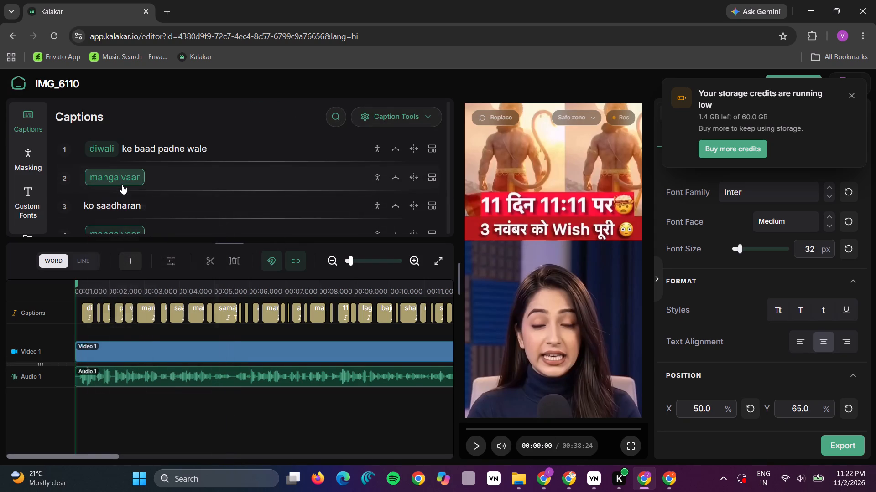
left_click(142, 370)
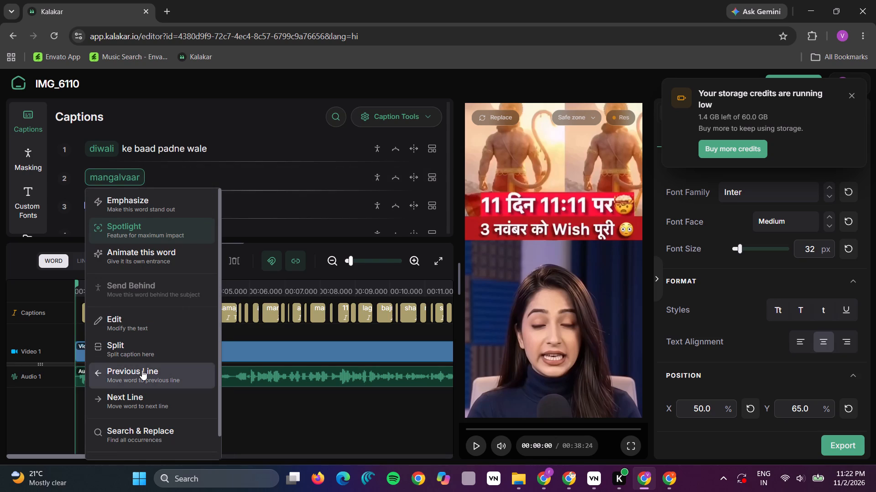
left_click(222, 157)
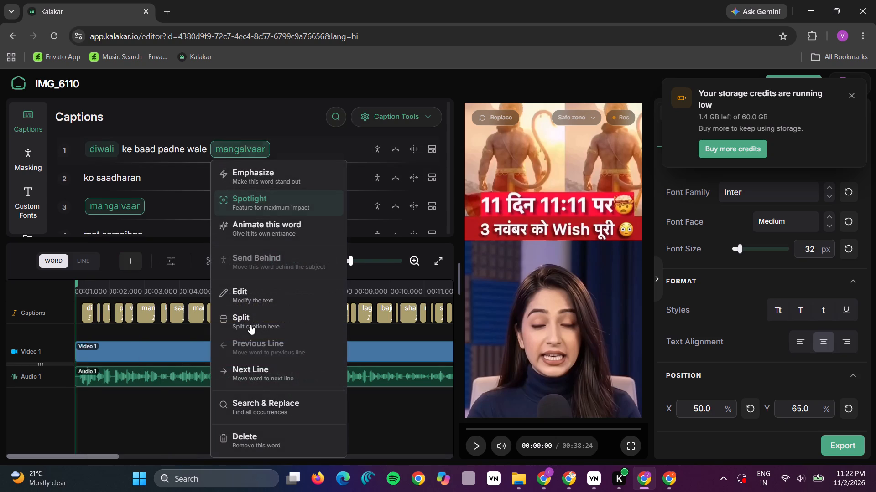
left_click(262, 375)
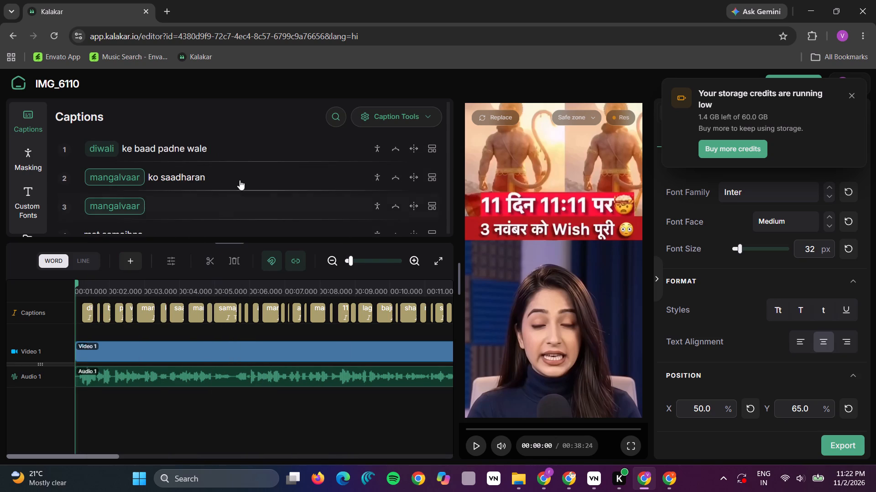
Play the video to its first caption and apply the built-in Ali Abdaal template to the captions.
key("space")
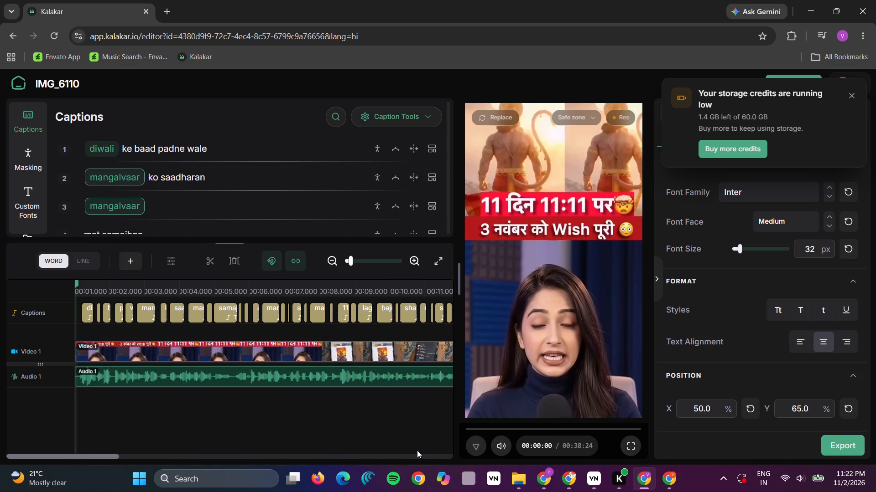
key("space")
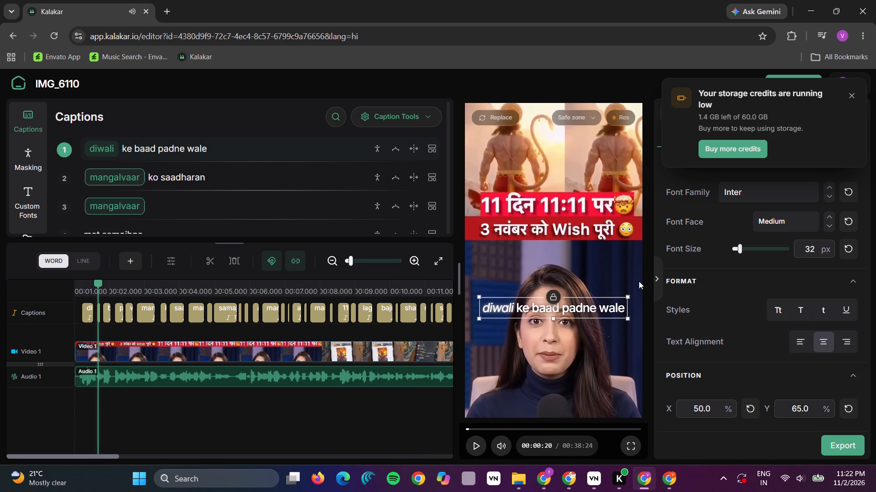
left_click(855, 89)
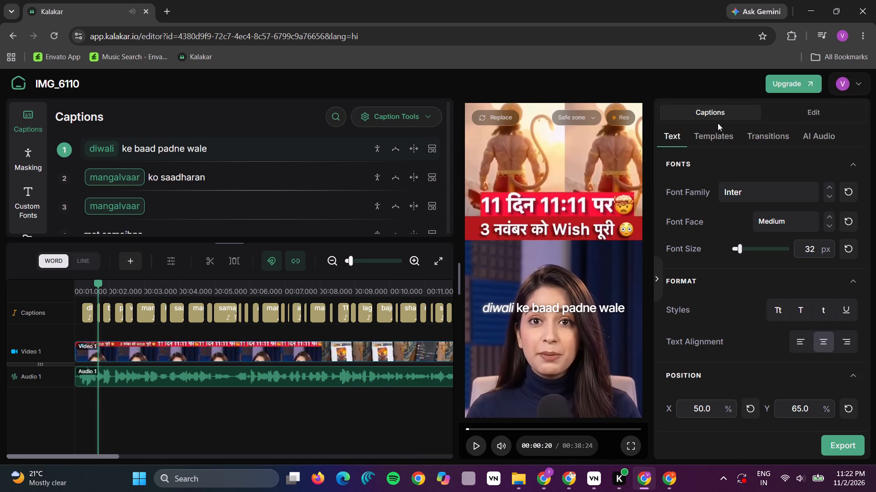
left_click(716, 132)
left_click(716, 132)
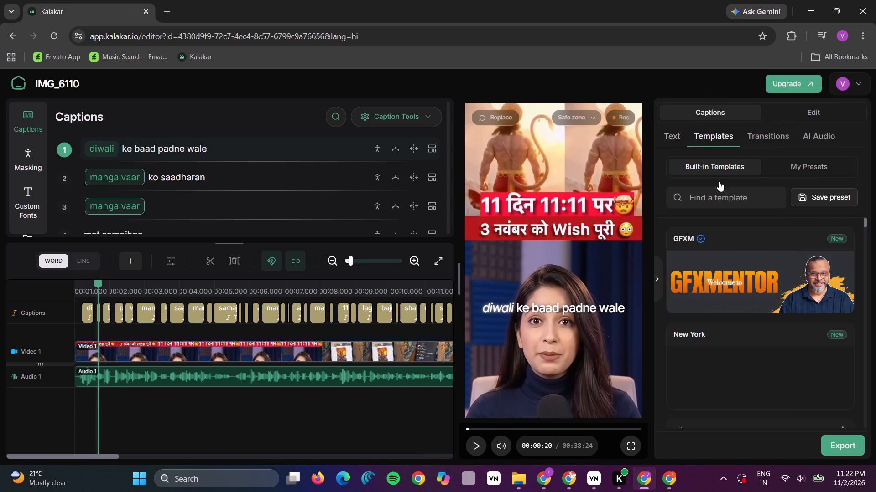
scroll(733, 278, "down", 4)
scroll(730, 289, "up", 1)
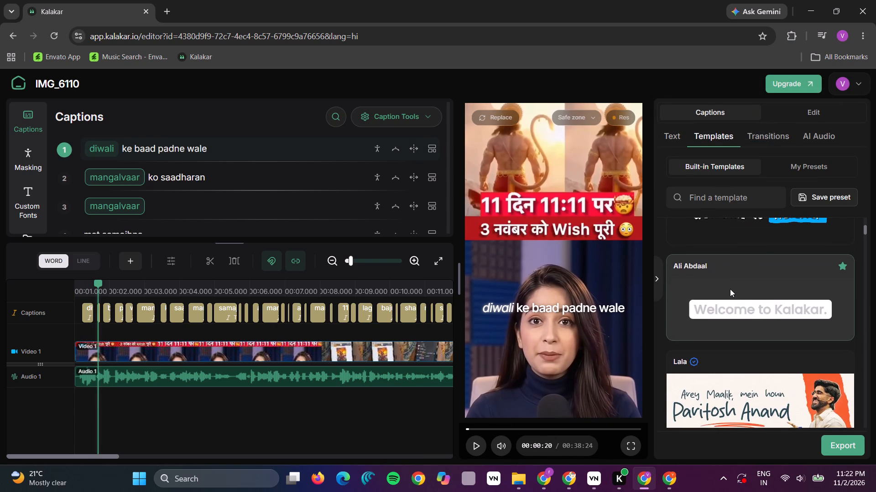
scroll(730, 289, "up", 1)
left_click(731, 315)
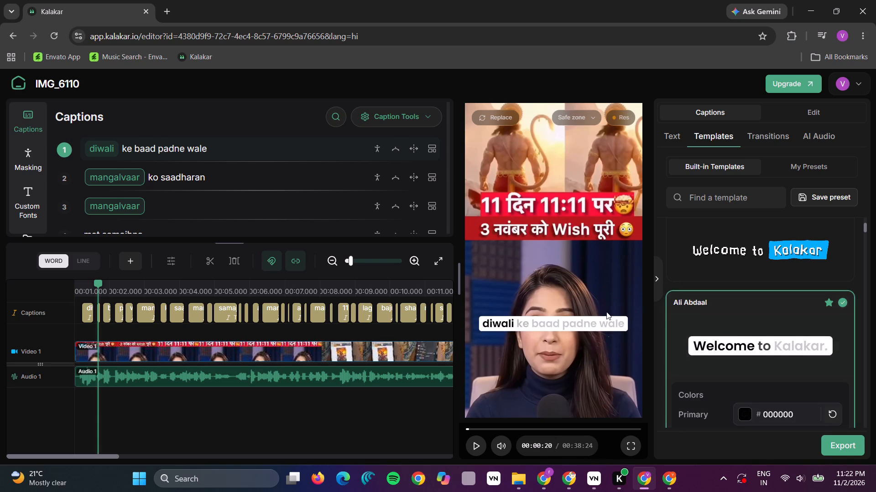
Move the caption up to just below the red headline banner, centred horizontally in the frame.
left_click_drag(612, 328, 610, 282)
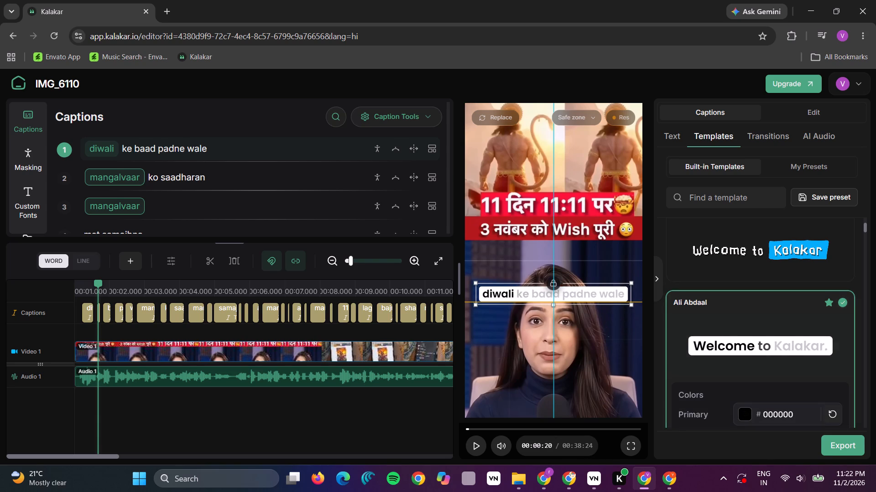
left_click_drag(610, 282, 610, 253)
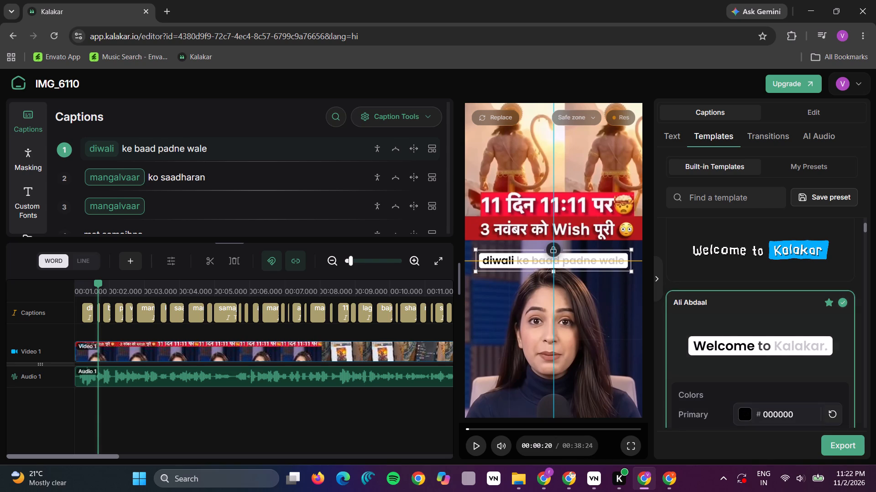
left_click_drag(610, 253, 622, 251)
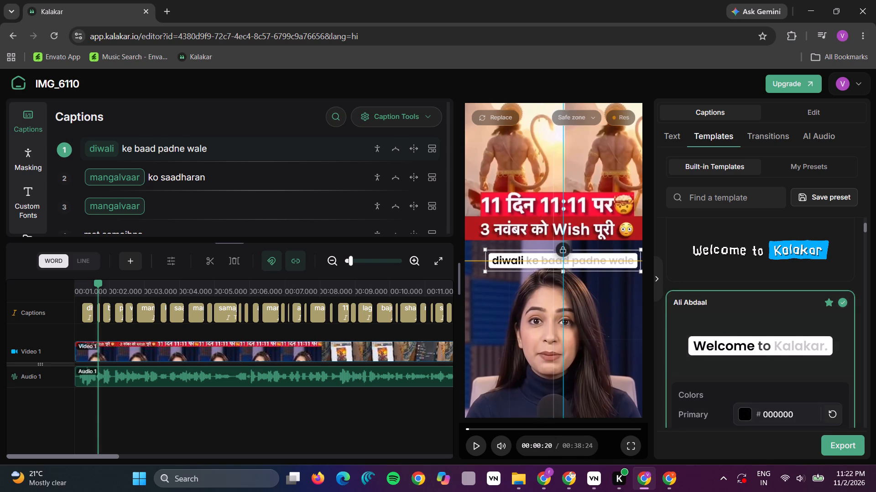
left_click_drag(622, 251, 616, 251)
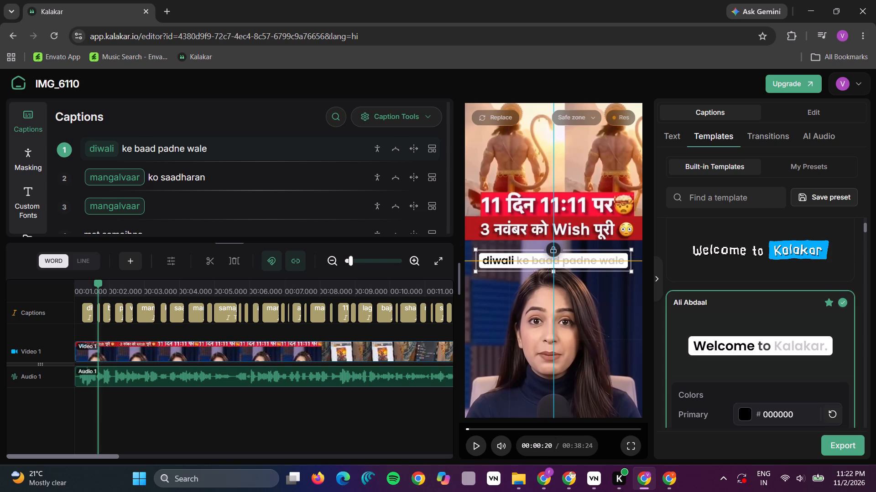
left_click_drag(616, 251, 616, 252)
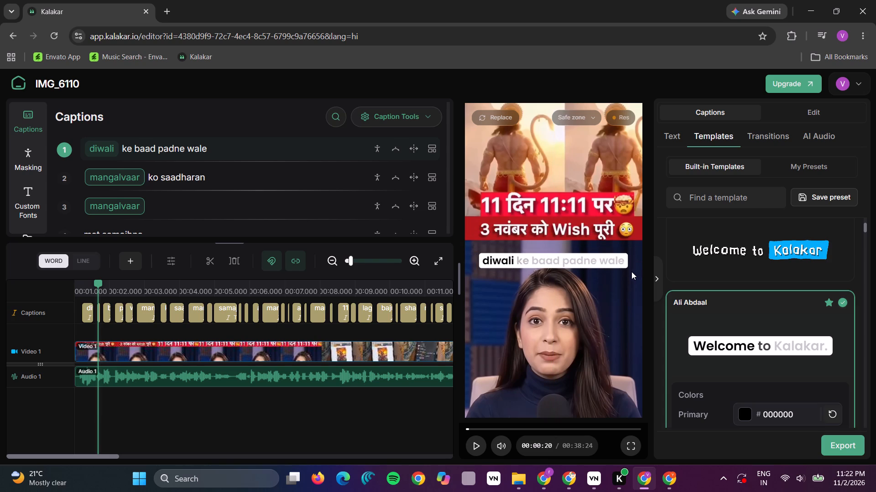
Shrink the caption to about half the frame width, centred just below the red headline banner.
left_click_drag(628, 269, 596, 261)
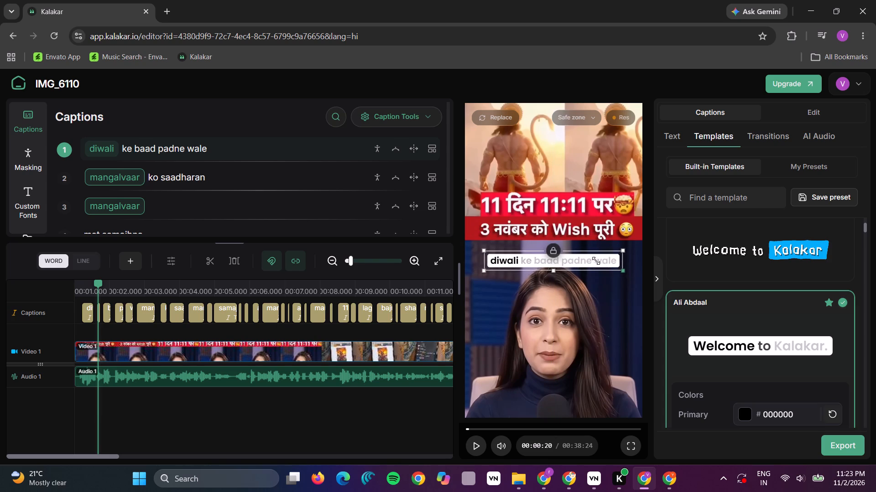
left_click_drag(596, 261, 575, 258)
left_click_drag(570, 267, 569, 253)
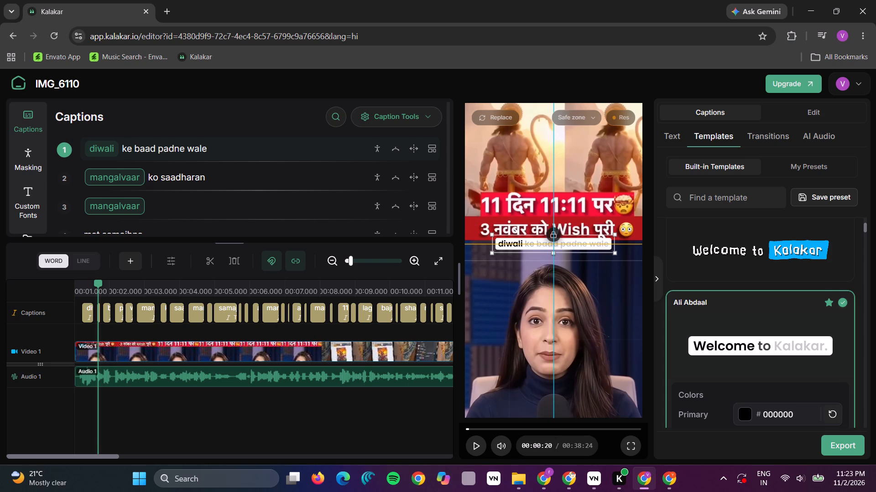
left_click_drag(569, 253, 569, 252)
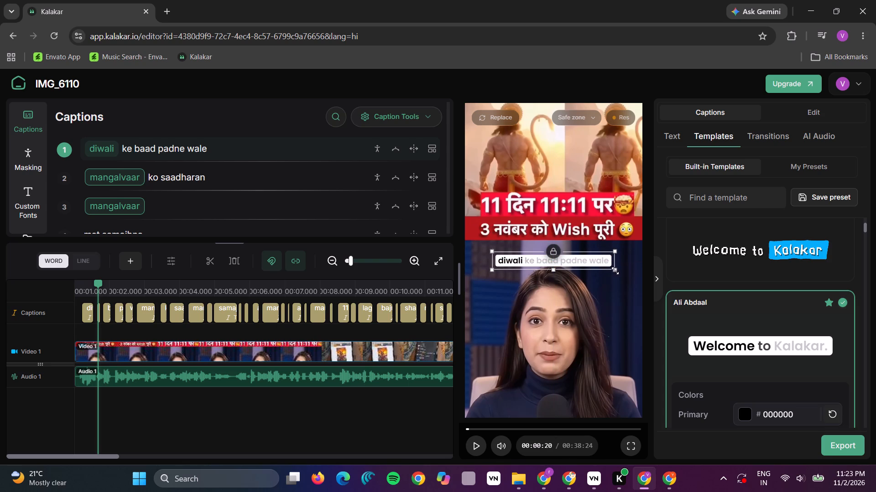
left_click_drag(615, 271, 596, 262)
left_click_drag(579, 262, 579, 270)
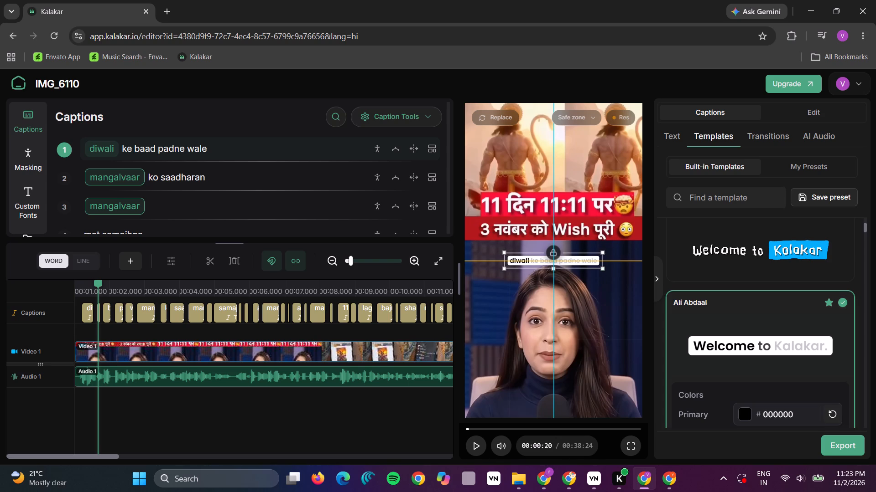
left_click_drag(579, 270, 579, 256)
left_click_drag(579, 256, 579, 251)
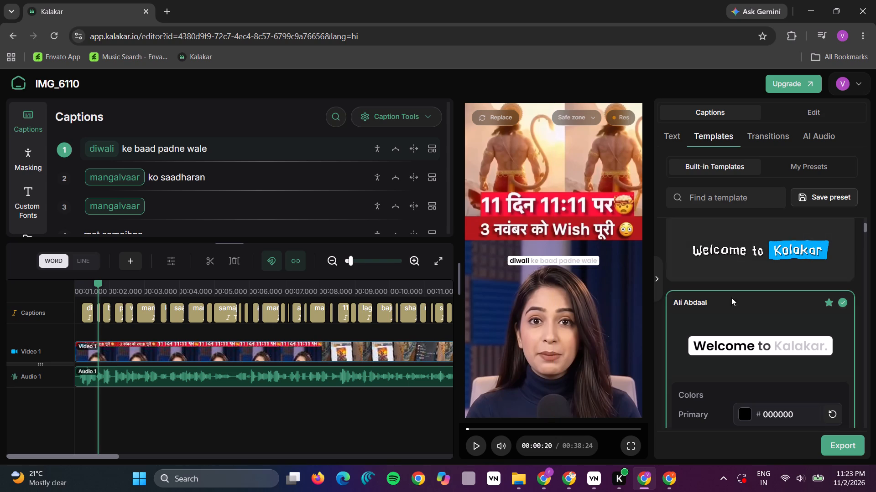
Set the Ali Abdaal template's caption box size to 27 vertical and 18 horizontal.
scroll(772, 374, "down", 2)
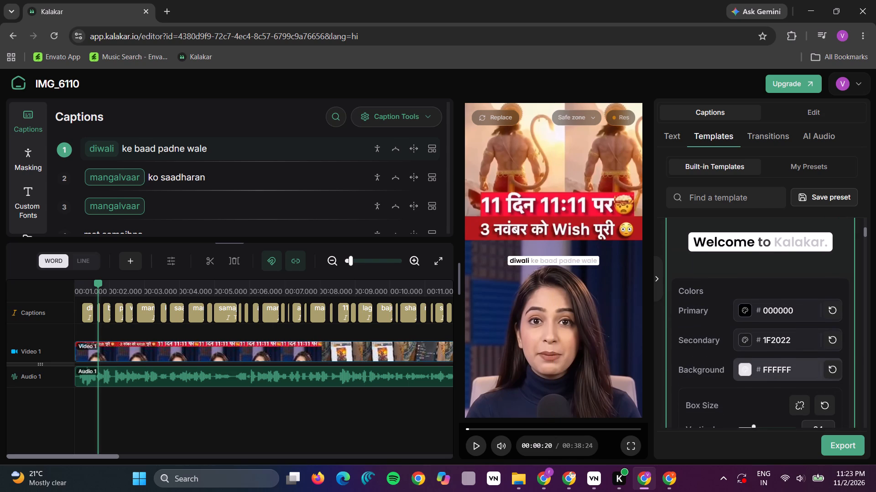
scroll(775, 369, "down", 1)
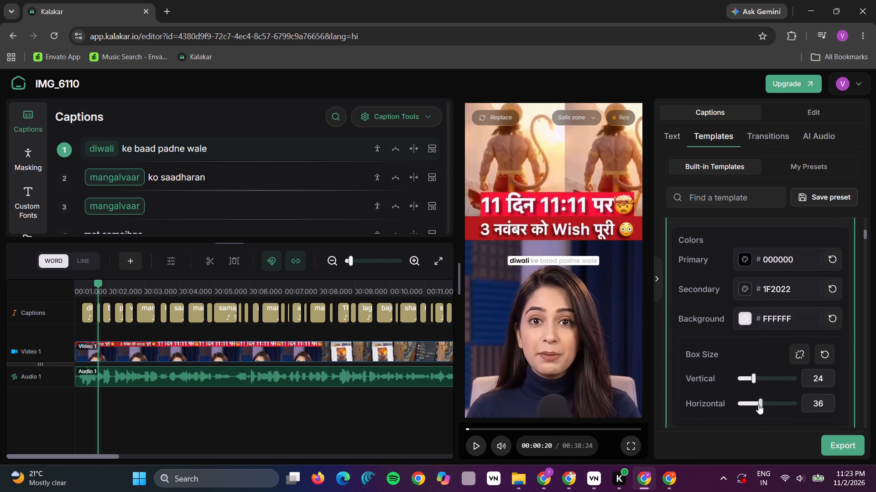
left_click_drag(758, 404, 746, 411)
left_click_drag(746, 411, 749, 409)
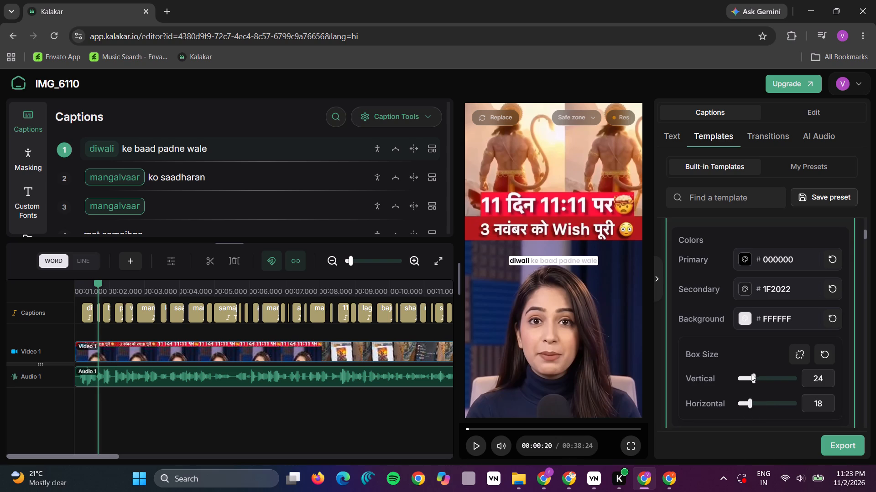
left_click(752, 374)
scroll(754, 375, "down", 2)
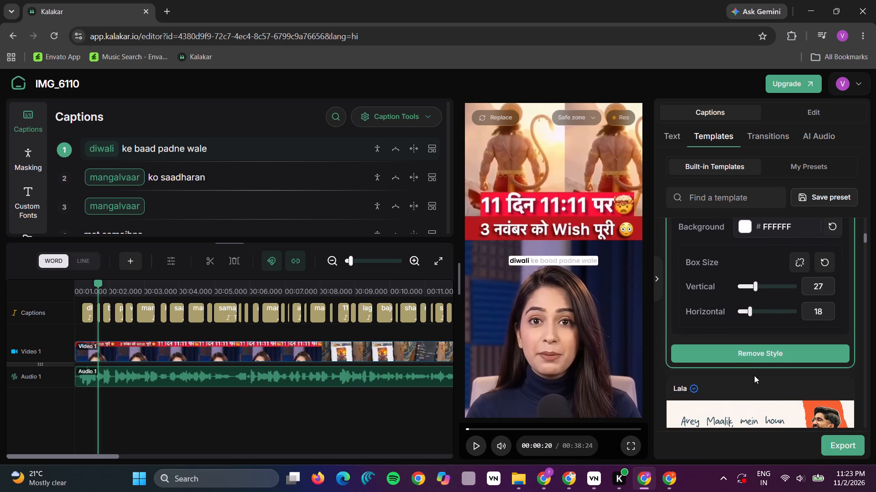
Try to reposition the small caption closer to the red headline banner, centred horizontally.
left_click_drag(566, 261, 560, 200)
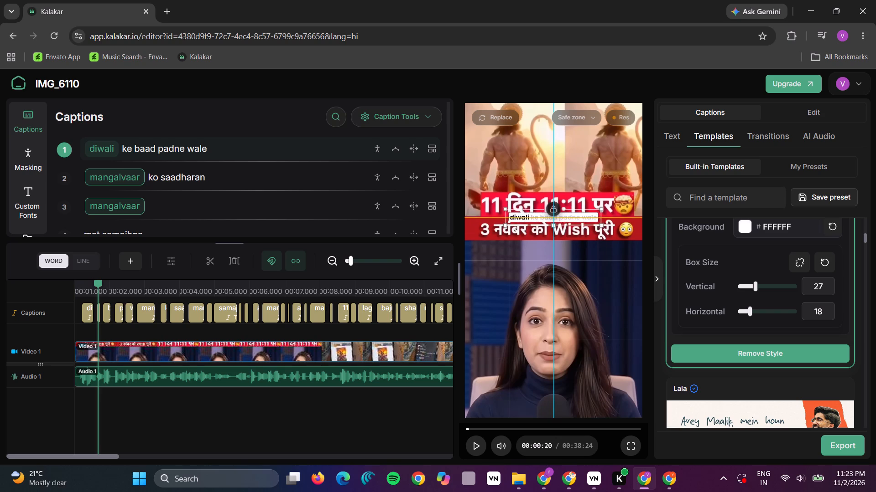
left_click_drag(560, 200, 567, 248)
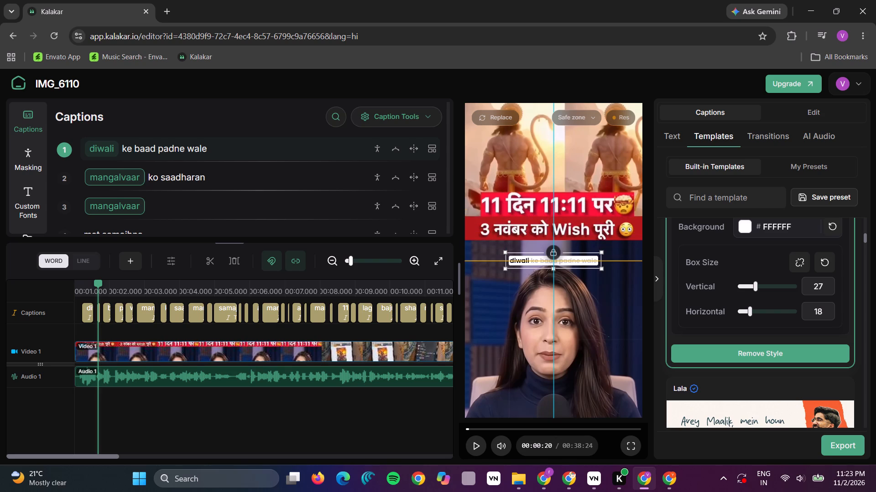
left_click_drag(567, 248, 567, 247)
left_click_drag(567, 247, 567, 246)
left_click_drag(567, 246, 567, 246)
Remove the Ali Abdaal style from the captions and reapply it with its default settings.
left_click(779, 109)
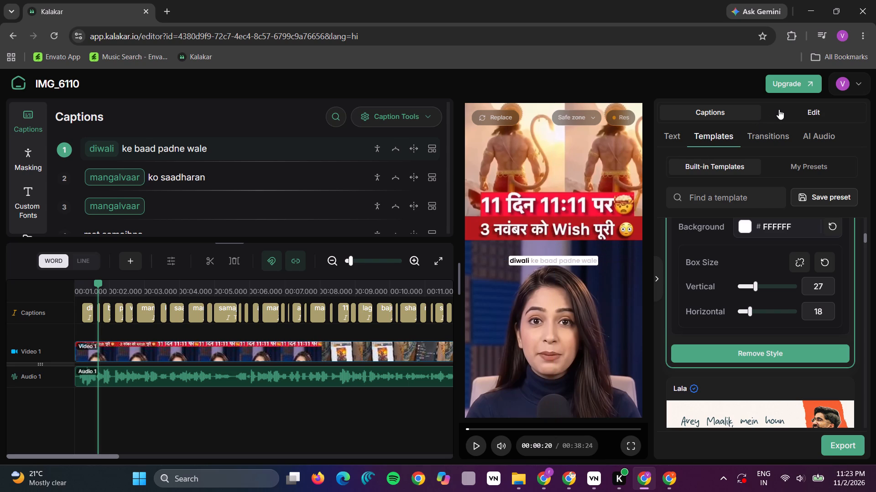
left_click(728, 113)
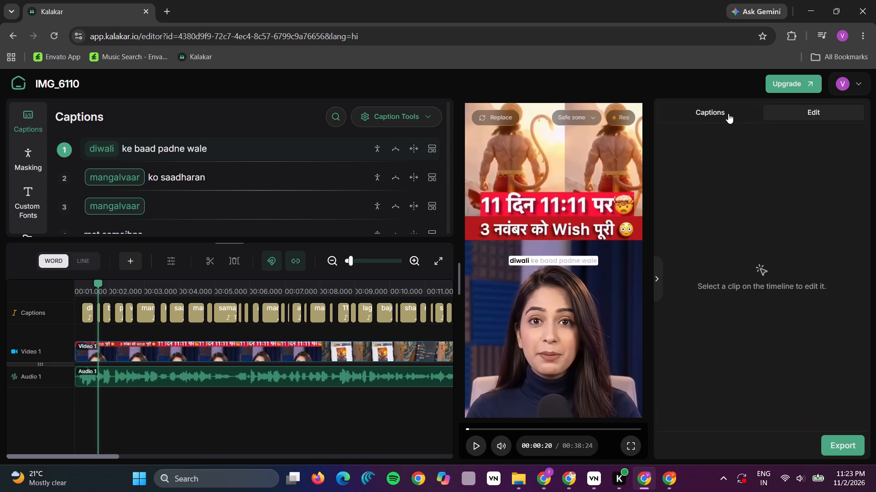
left_click(746, 340)
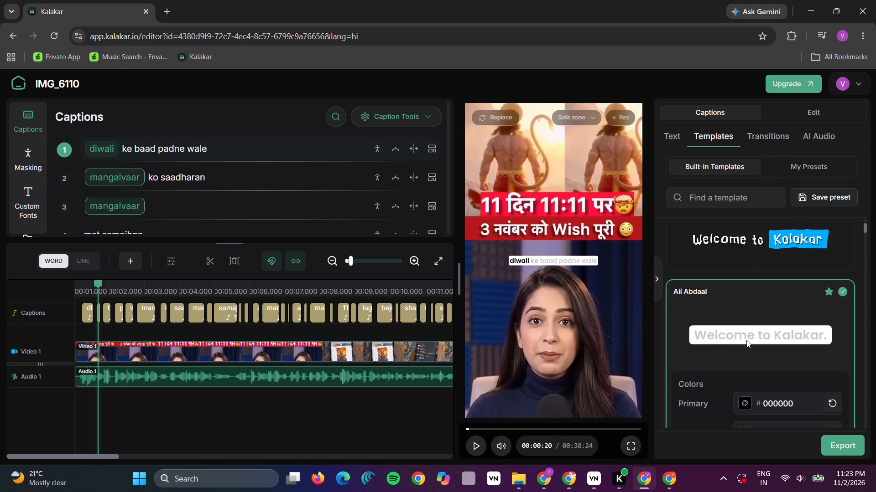
scroll(746, 340, "down", 1)
left_click(750, 279)
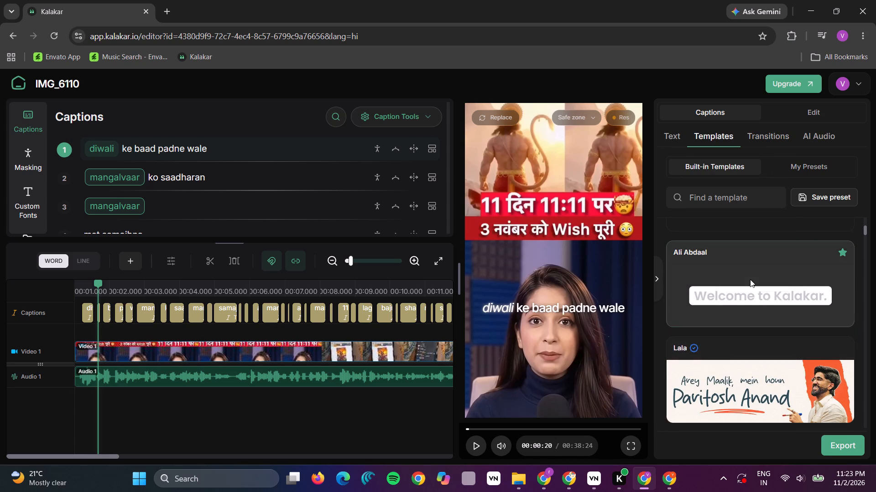
Move the caption up to just below the red headline banner, centred horizontally in the frame.
left_click_drag(587, 329, 587, 291)
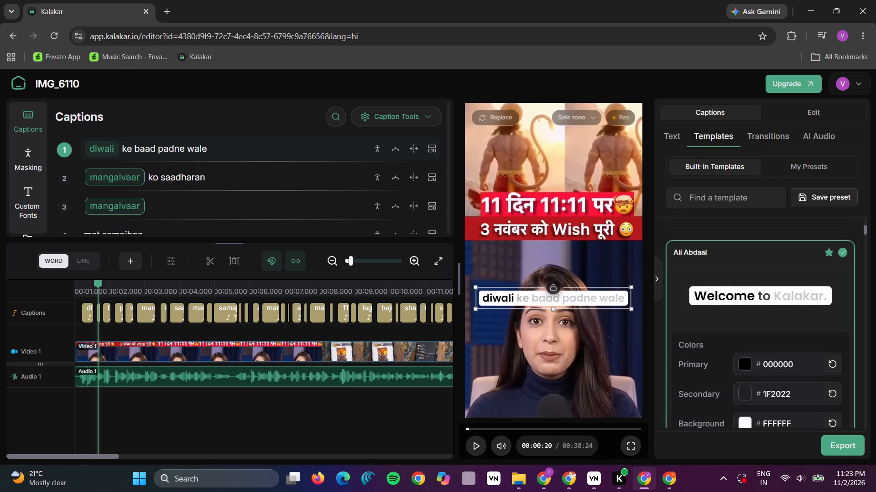
left_click_drag(587, 291, 579, 263)
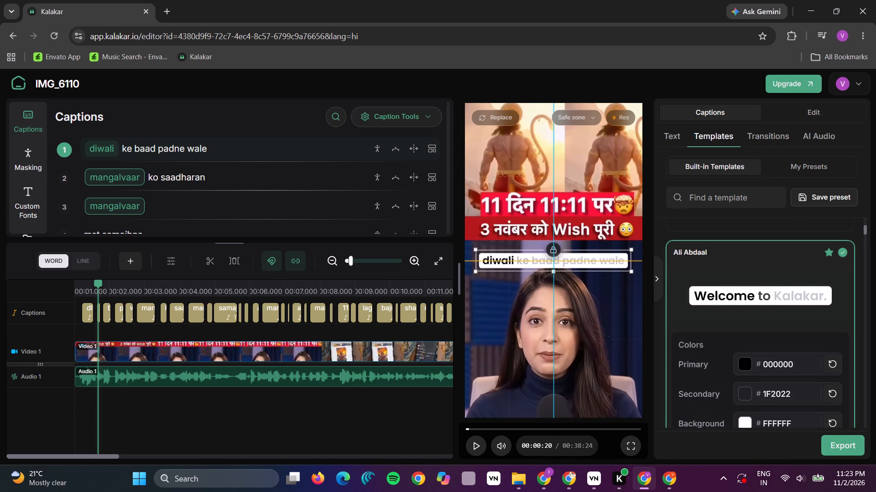
left_click_drag(579, 263, 578, 243)
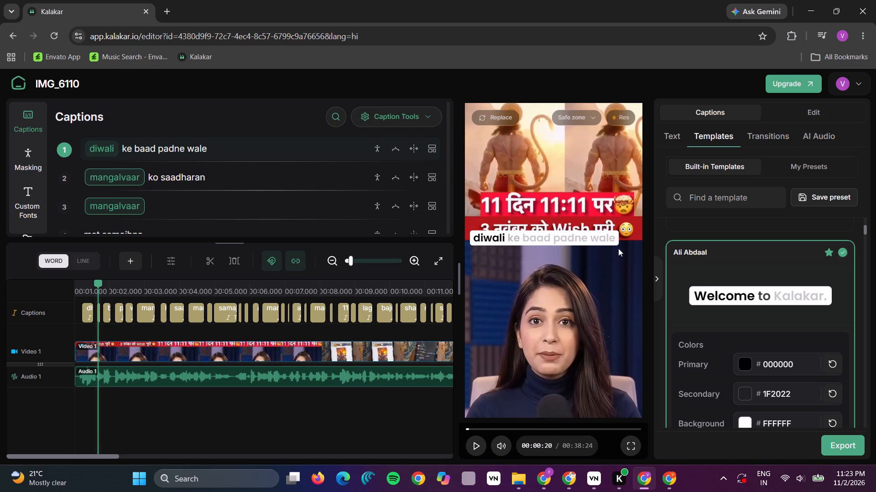
left_click_drag(580, 241, 592, 251)
Shrink the caption to about 60 percent of the frame width.
left_click_drag(631, 272, 595, 259)
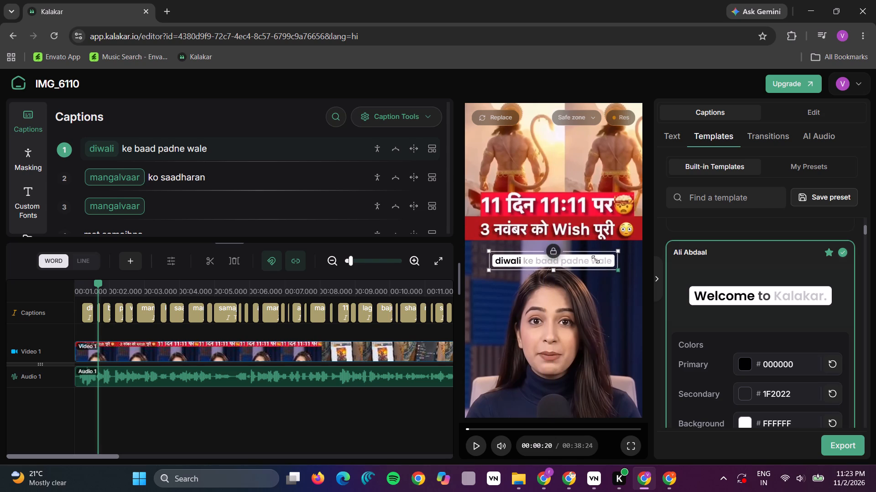
left_click_drag(595, 259, 571, 253)
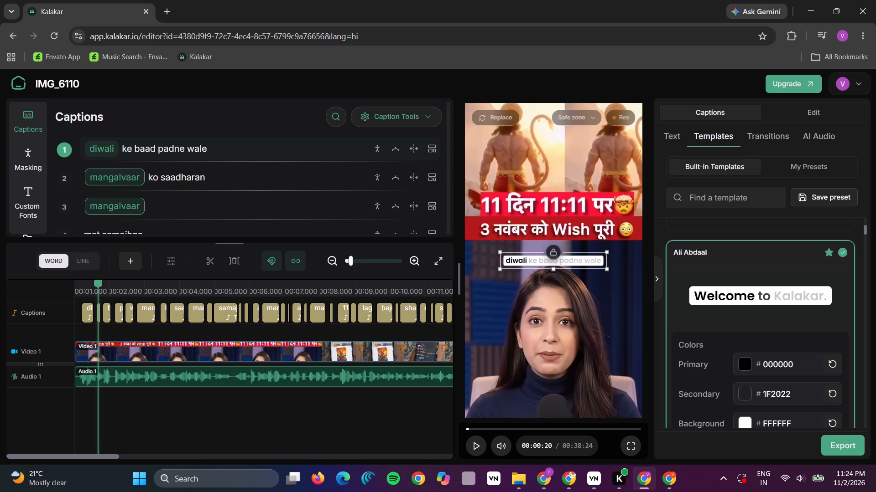
Position the smaller caption over the lower edge of the red headline banner, centred horizontally.
left_click_drag(572, 264, 571, 284)
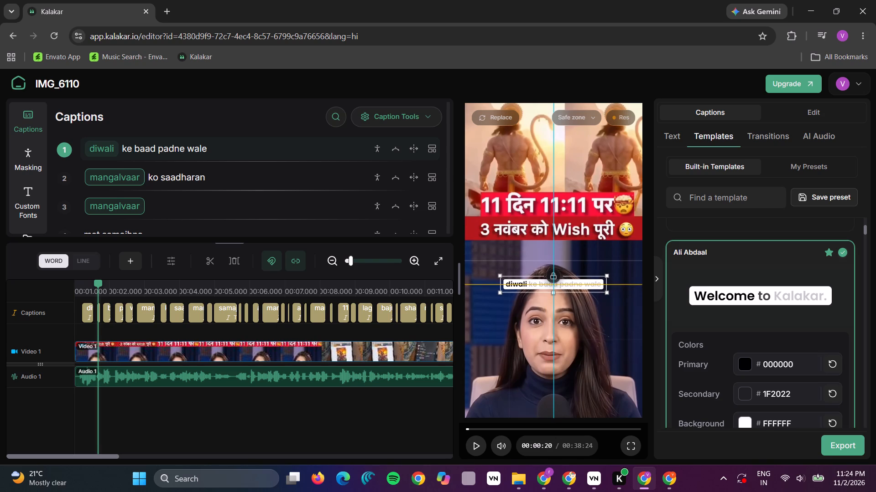
left_click_drag(571, 284, 564, 262)
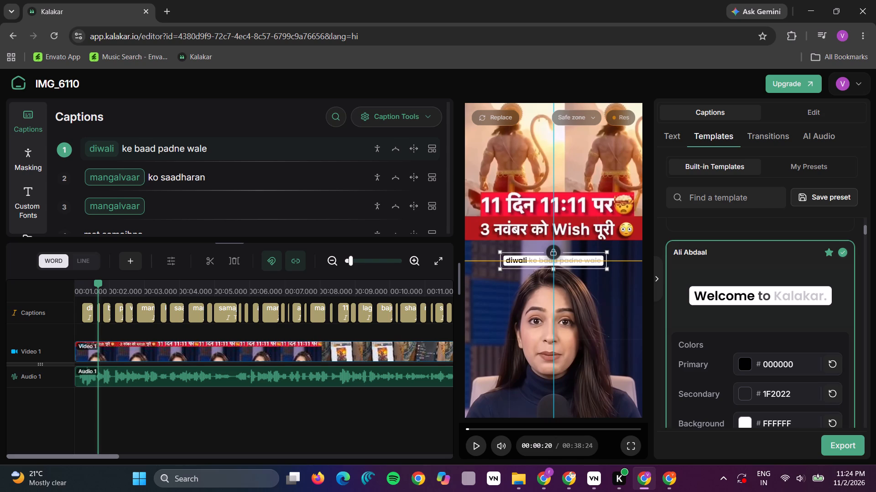
left_click_drag(564, 262, 566, 247)
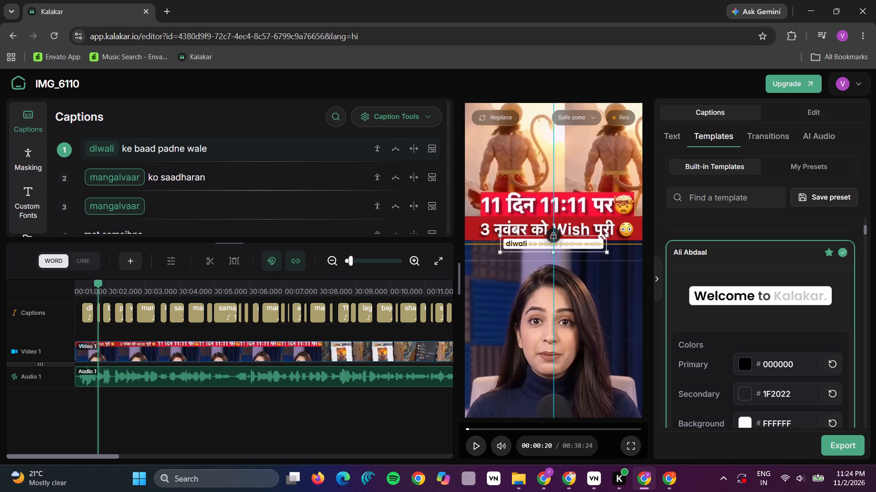
left_click_drag(566, 247, 563, 246)
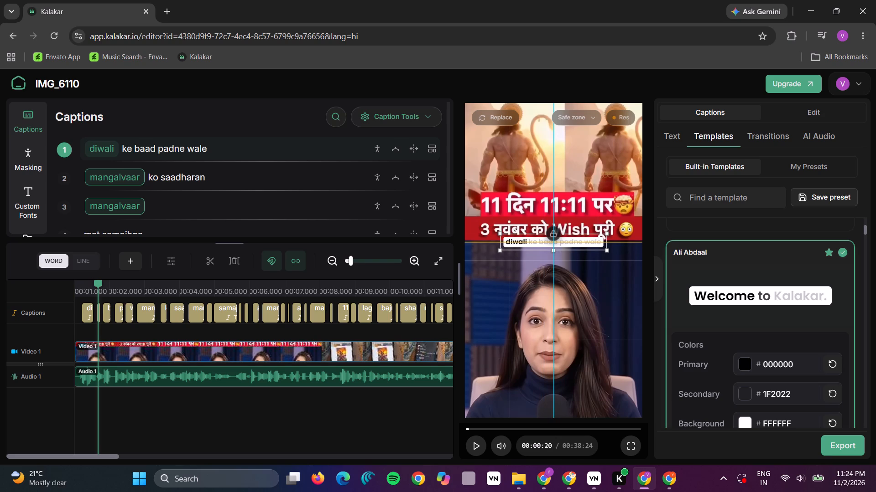
left_click_drag(563, 246, 563, 249)
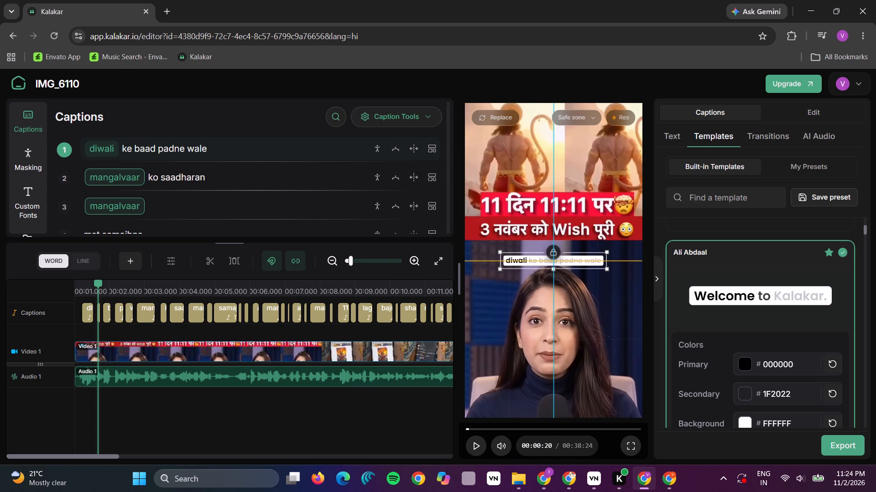
left_click_drag(563, 249, 563, 249)
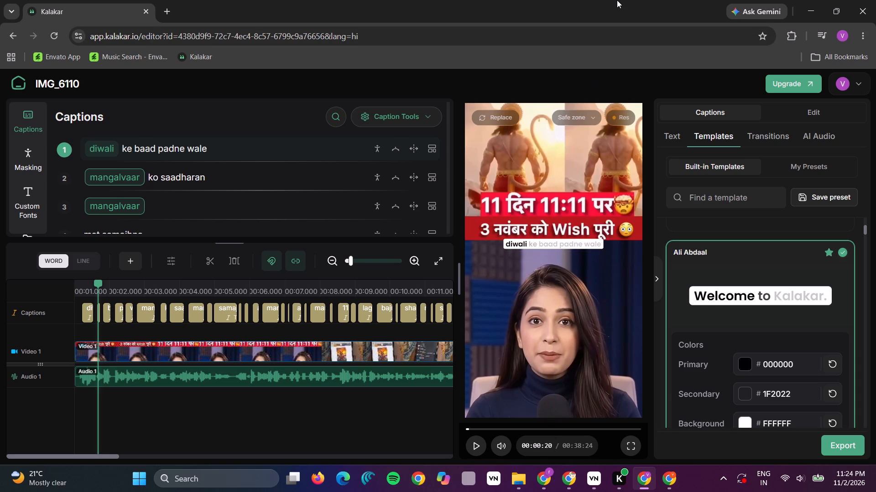
left_click(617, 0)
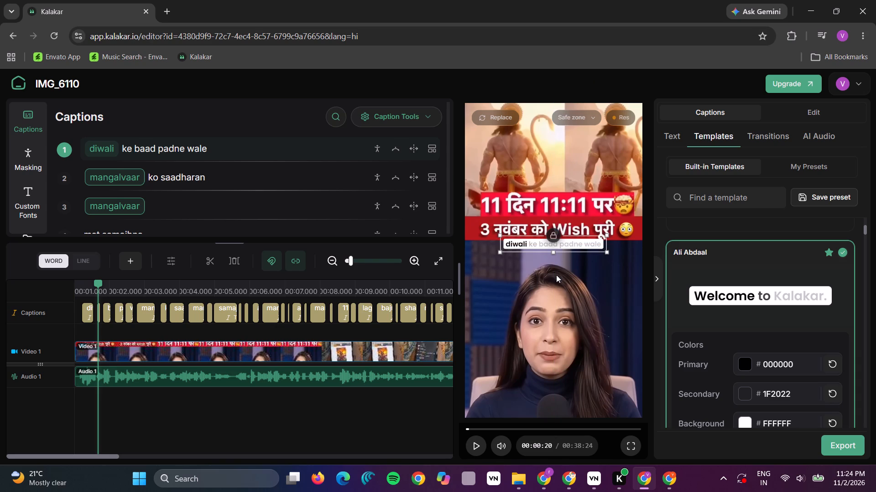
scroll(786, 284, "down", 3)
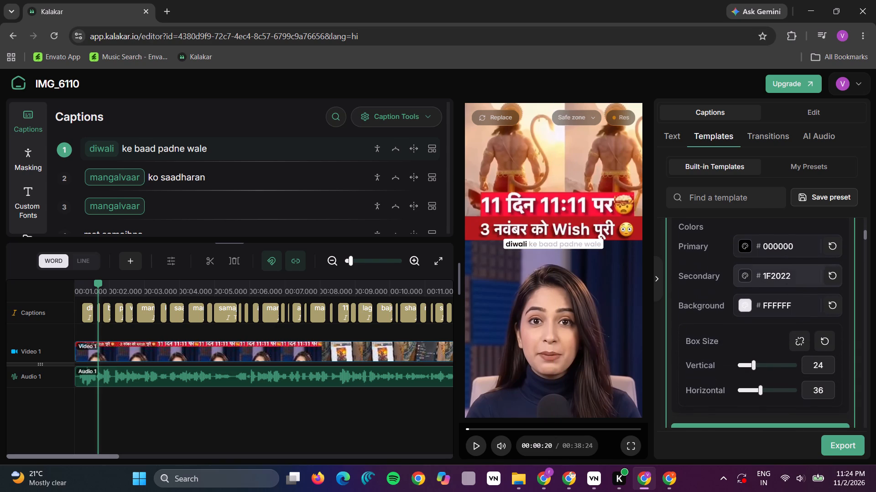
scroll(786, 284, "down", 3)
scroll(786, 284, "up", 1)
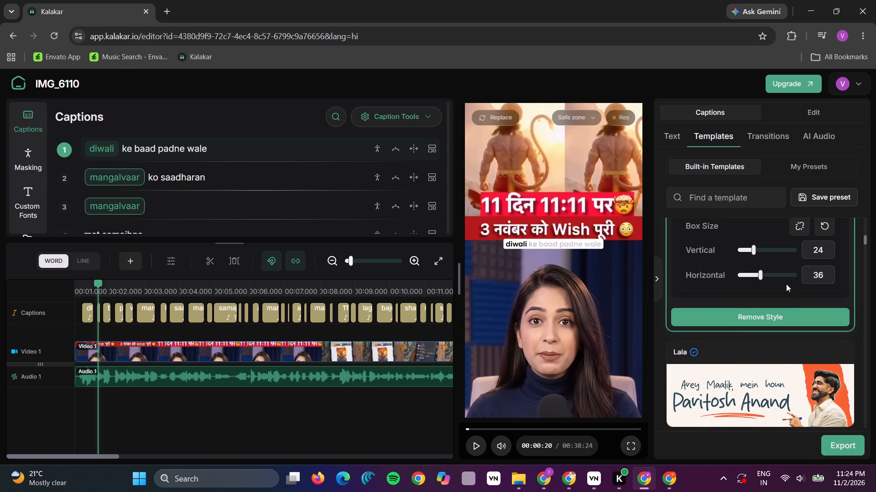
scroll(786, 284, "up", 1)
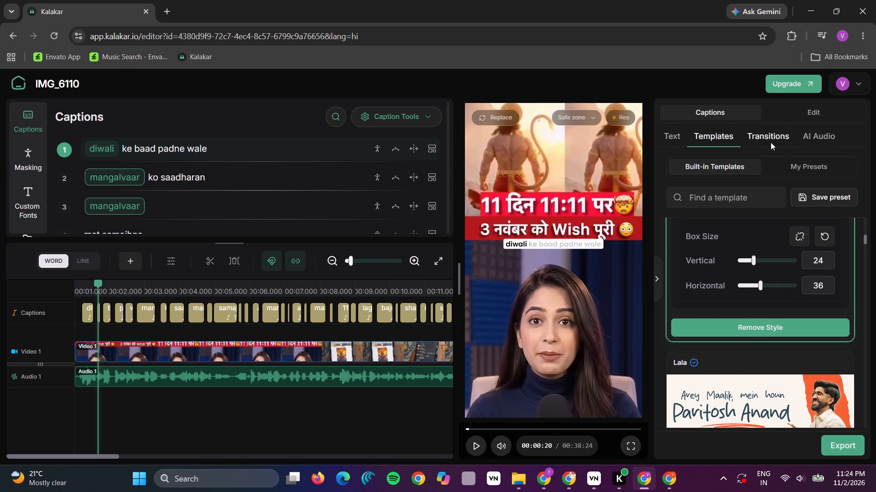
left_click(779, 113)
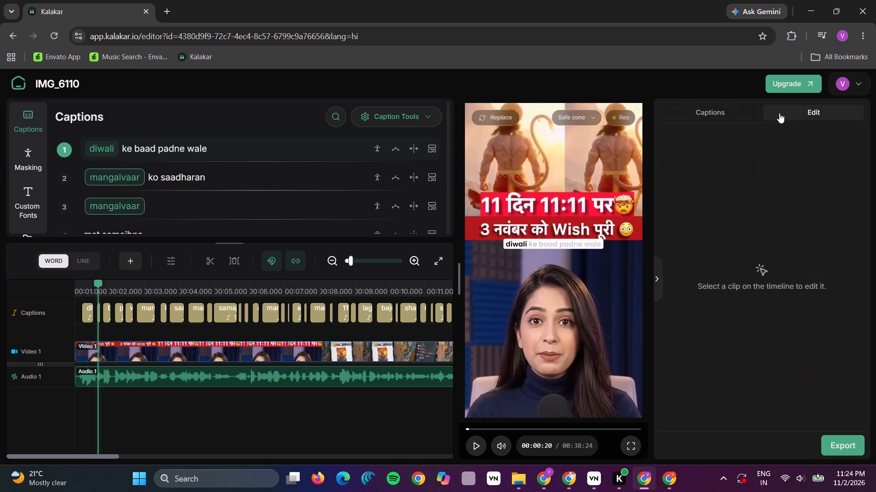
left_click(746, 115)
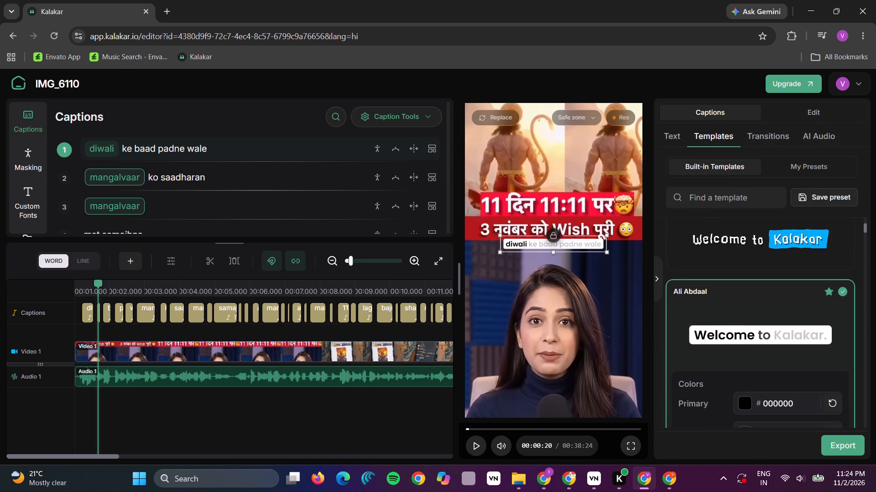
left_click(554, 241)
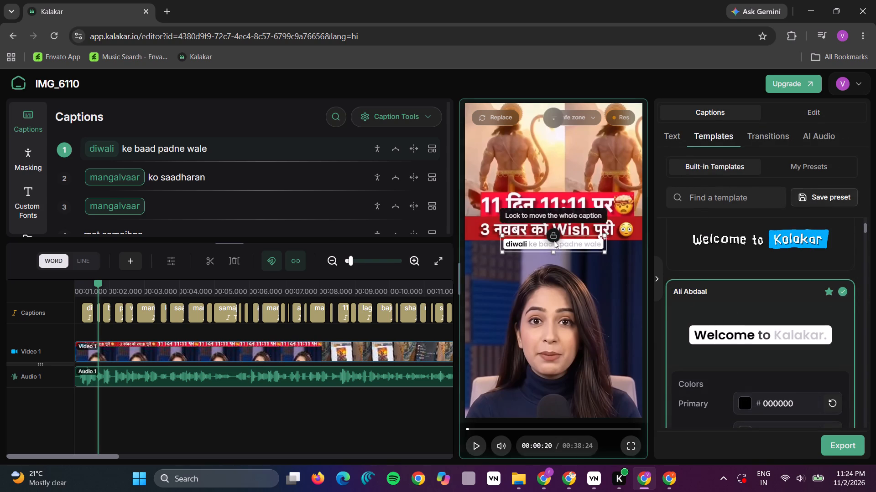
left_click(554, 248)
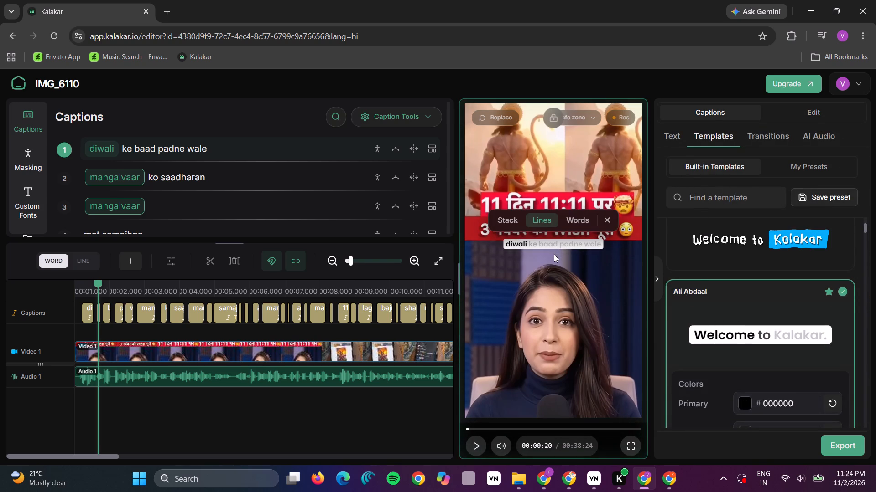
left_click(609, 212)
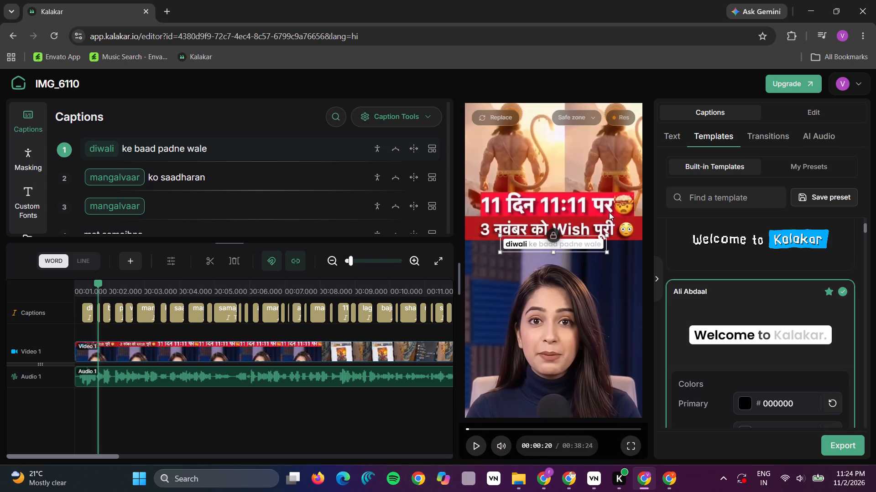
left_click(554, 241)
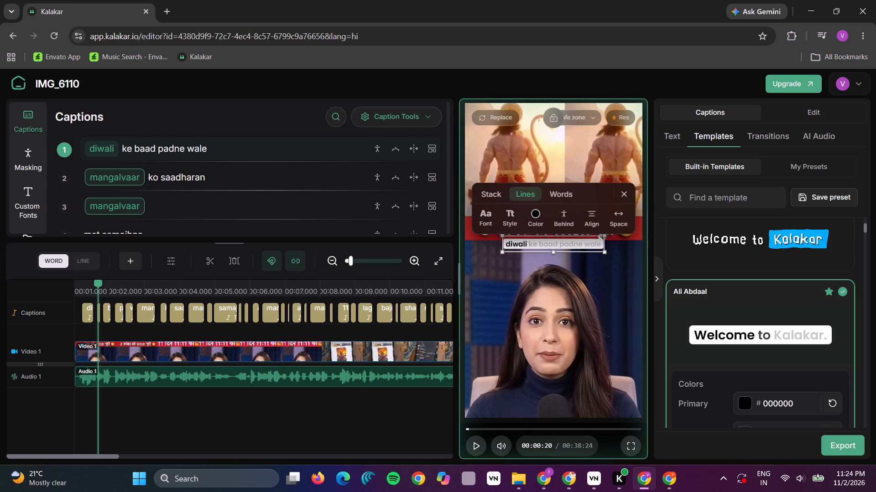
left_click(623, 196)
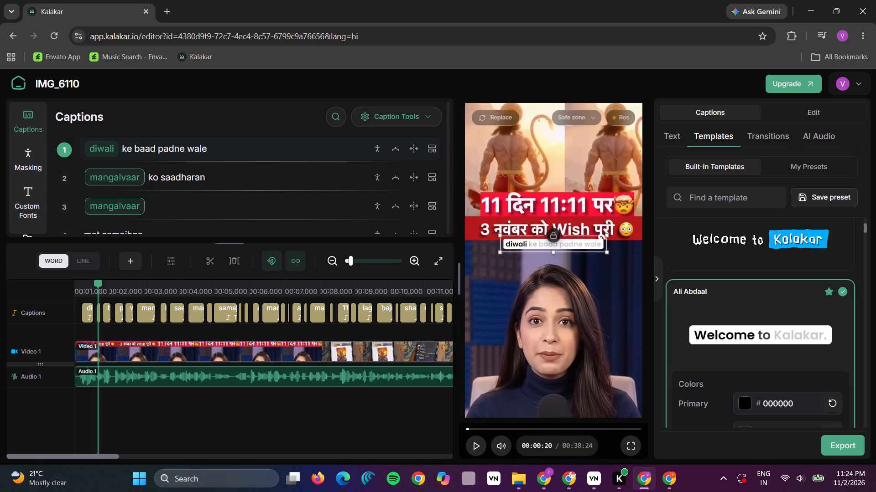
Fine-tune the caption's height so it sits directly under the red headline banner, keeping it centred horizontally.
left_click_drag(547, 252, 547, 263)
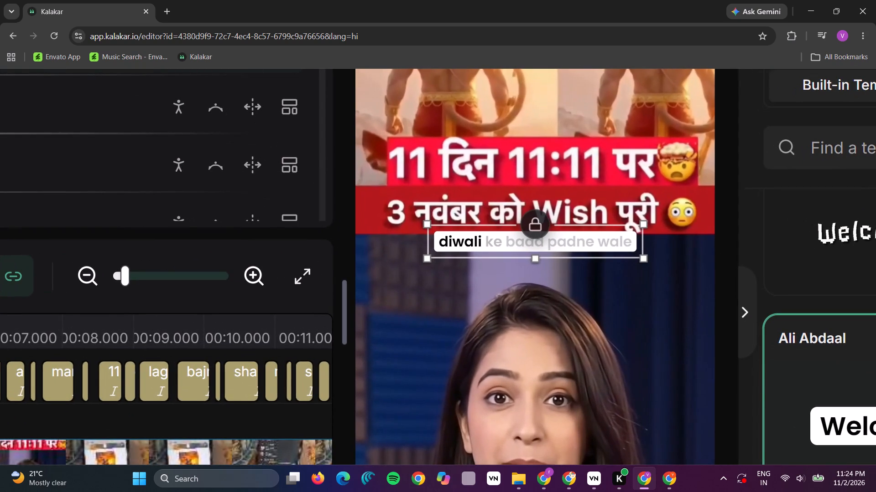
left_click_drag(547, 263, 545, 253)
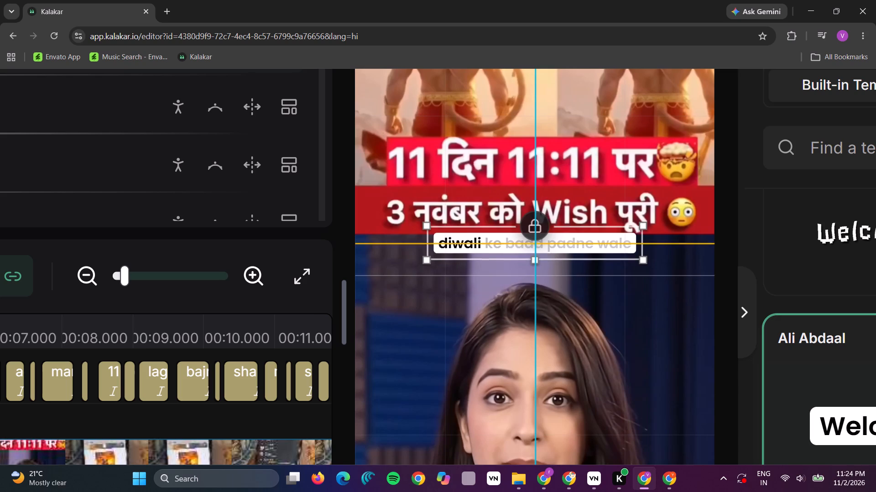
left_click_drag(545, 253, 544, 252)
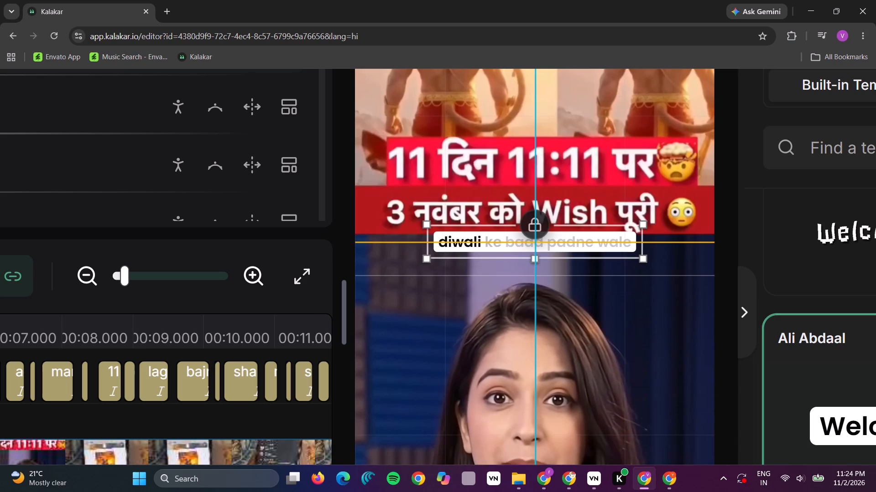
left_click_drag(544, 252, 542, 255)
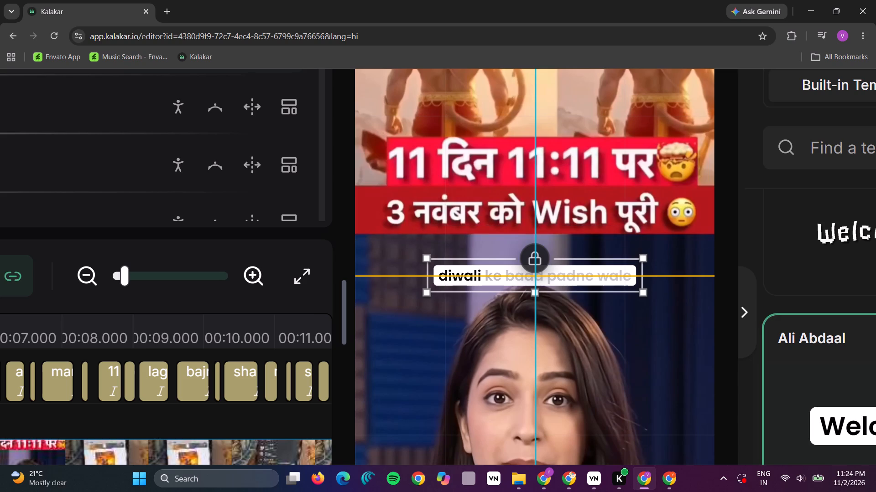
left_click_drag(542, 255, 542, 253)
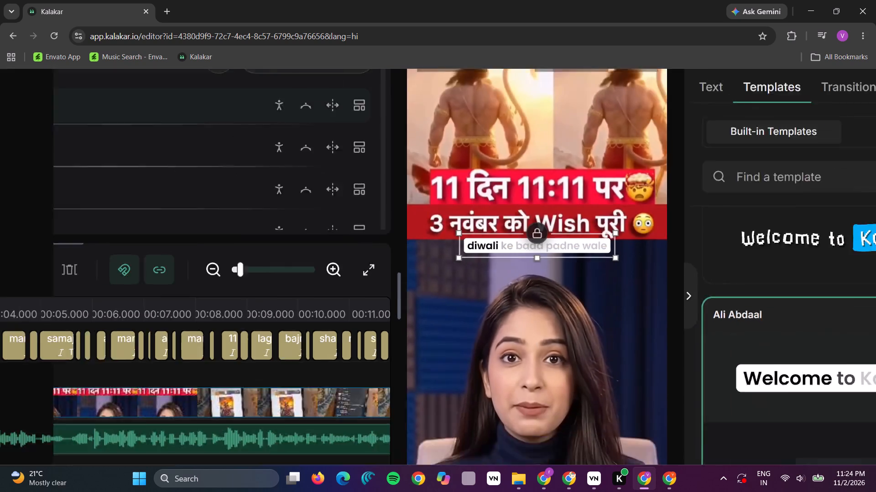
left_click(503, 2)
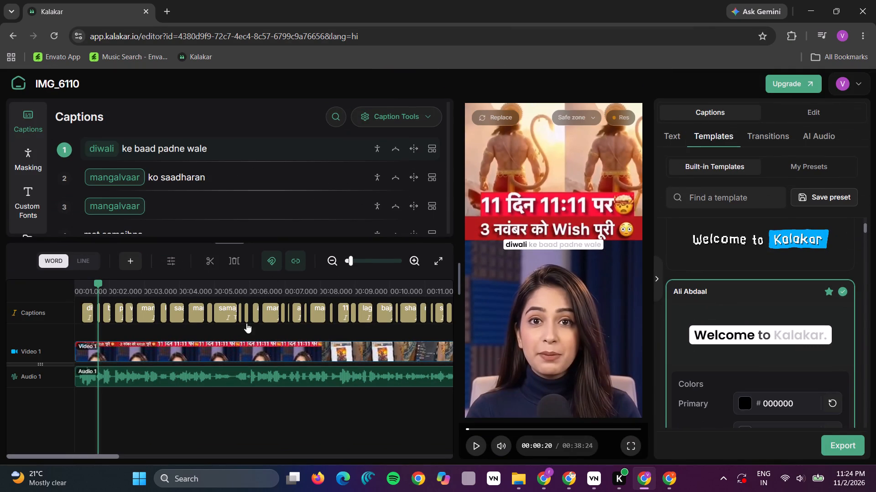
Preview the opening seconds, and regroup the early caption words into the lines "mangalvaar mat" and "samajhna. yah ek aisa".
left_click(480, 439)
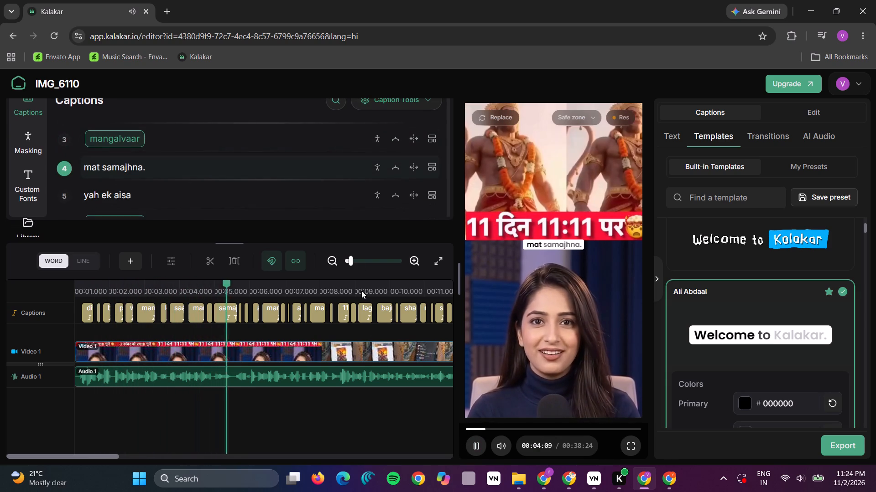
key("space")
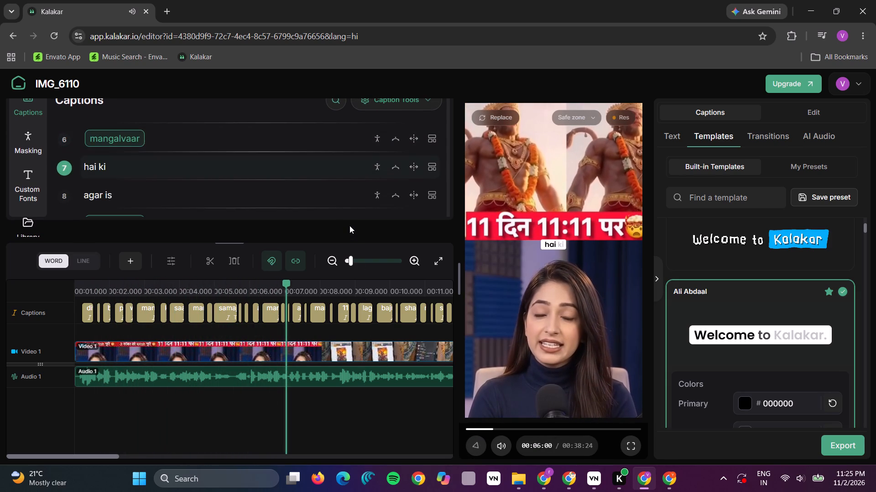
scroll(181, 141, "up", 6)
scroll(122, 195, "down", 1)
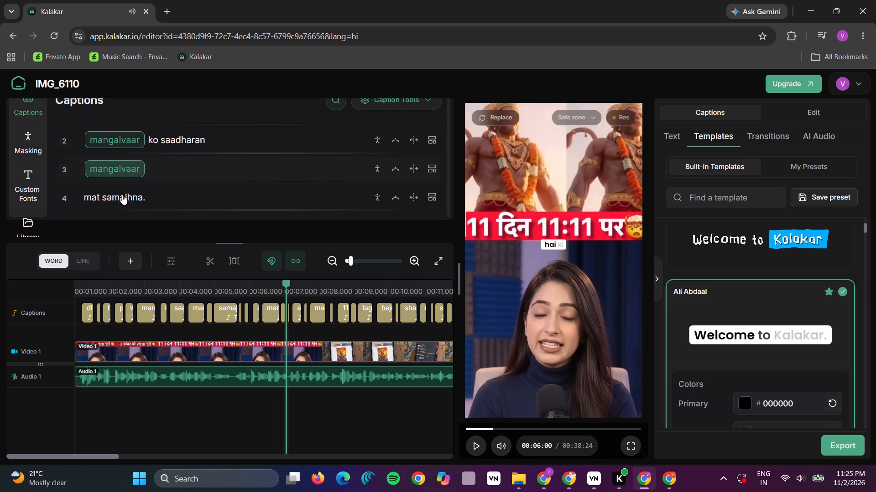
scroll(122, 195, "down", 1)
left_click(138, 192)
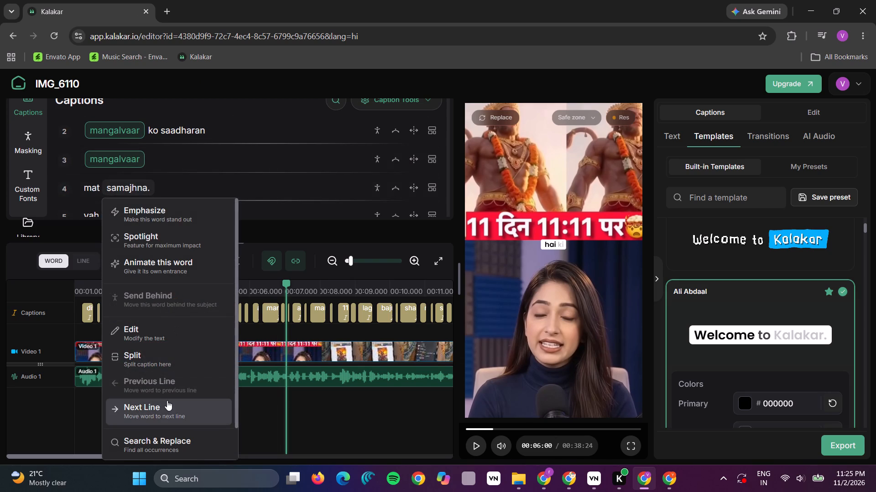
left_click(164, 407)
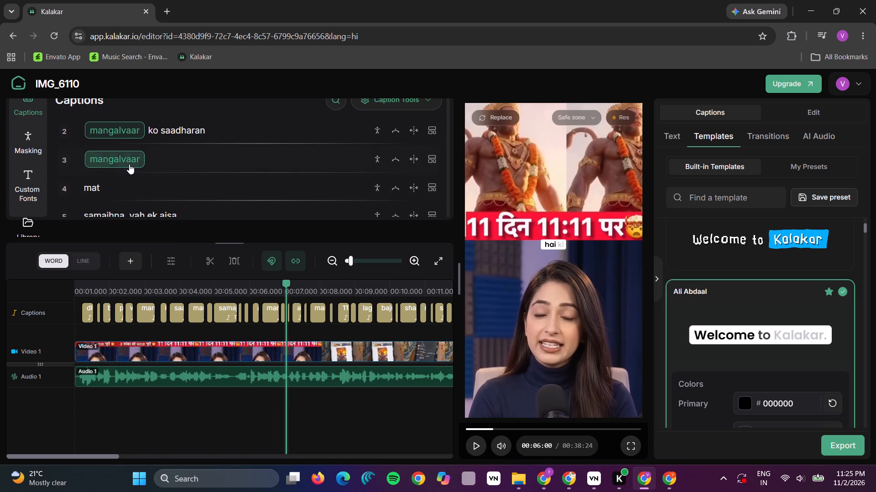
left_click(129, 164)
left_click(148, 392)
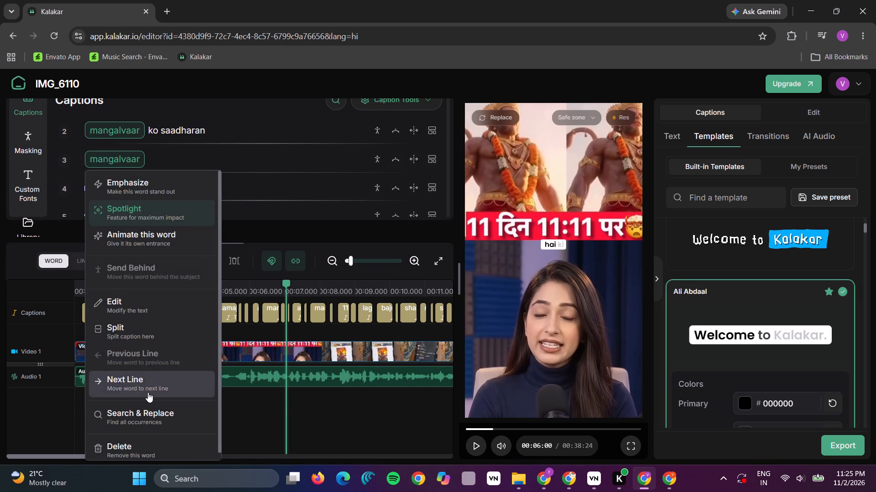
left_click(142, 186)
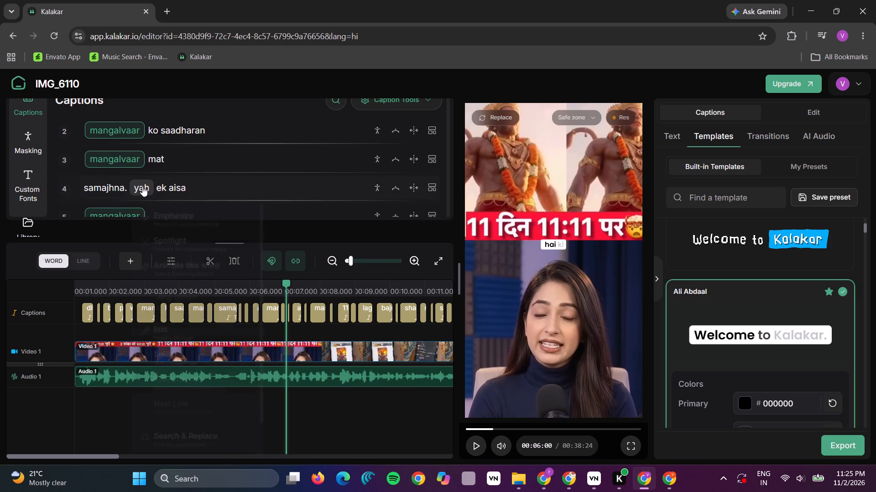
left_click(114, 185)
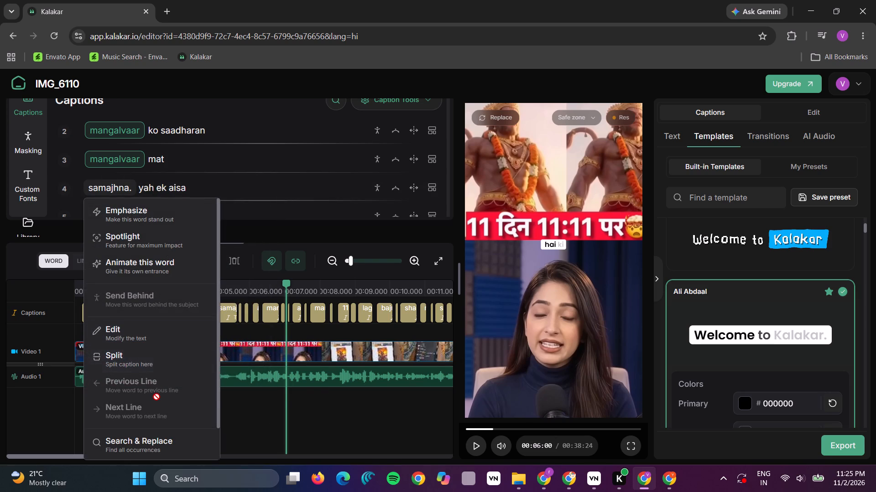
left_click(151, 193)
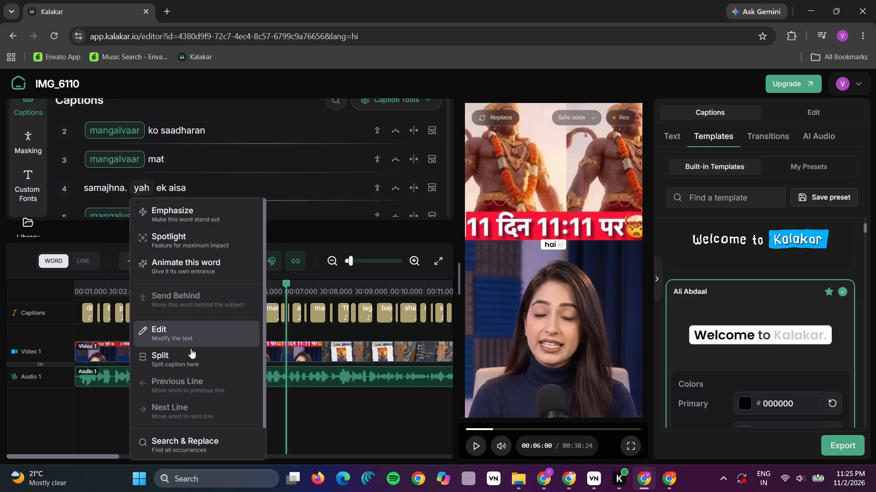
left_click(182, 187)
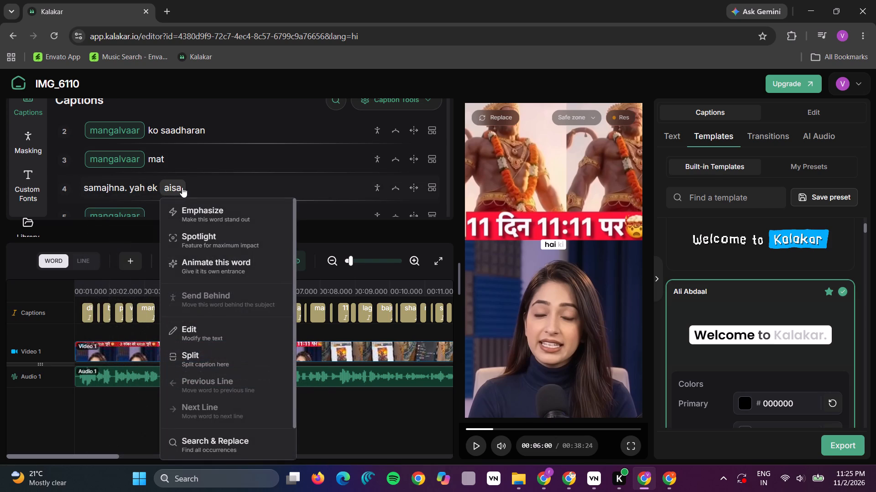
Merge "hai ki", "agar is" and the following "mangalvaar" into one caption line reading "hai ki agar is mangalvaar".
scroll(180, 152, "down", 2)
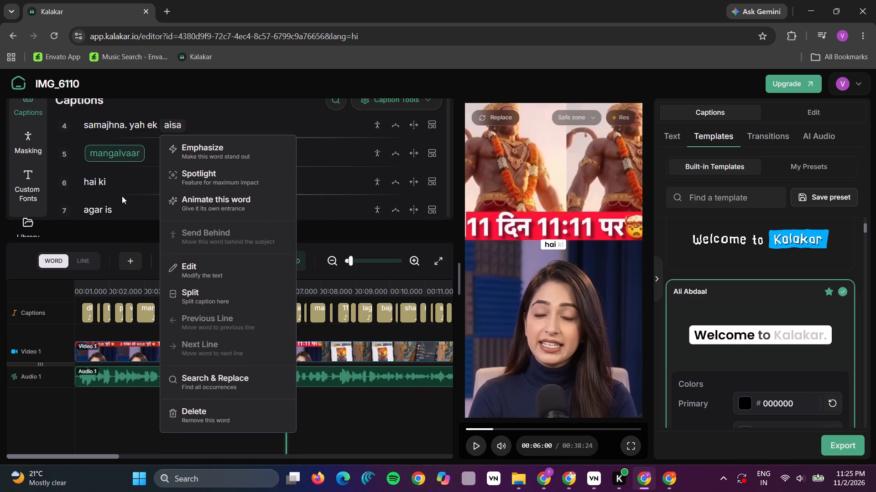
left_click(114, 210)
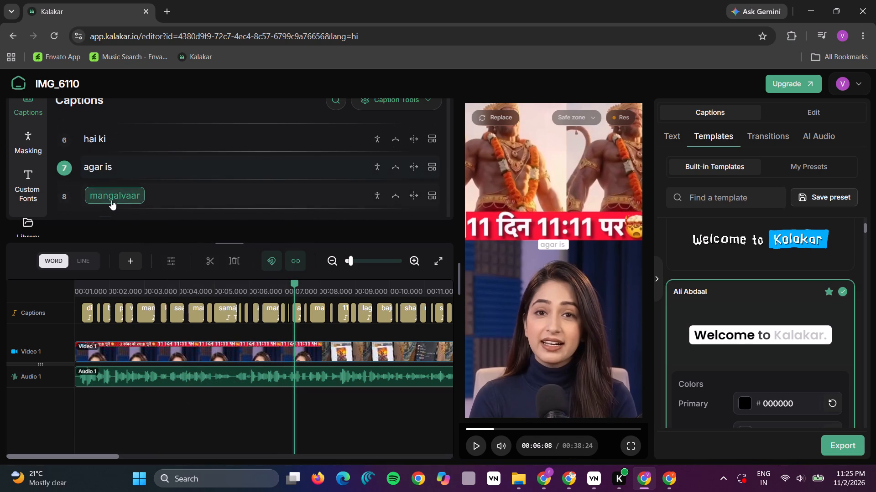
left_click(115, 194)
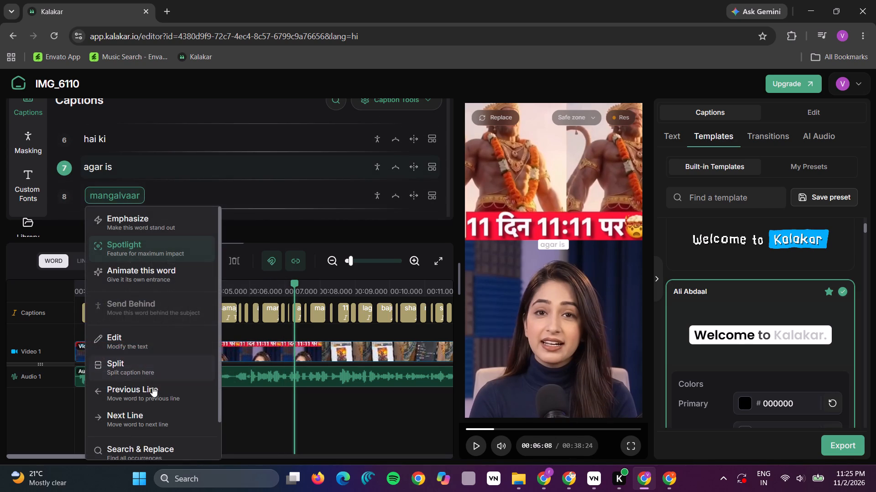
left_click(152, 391)
left_click(157, 169)
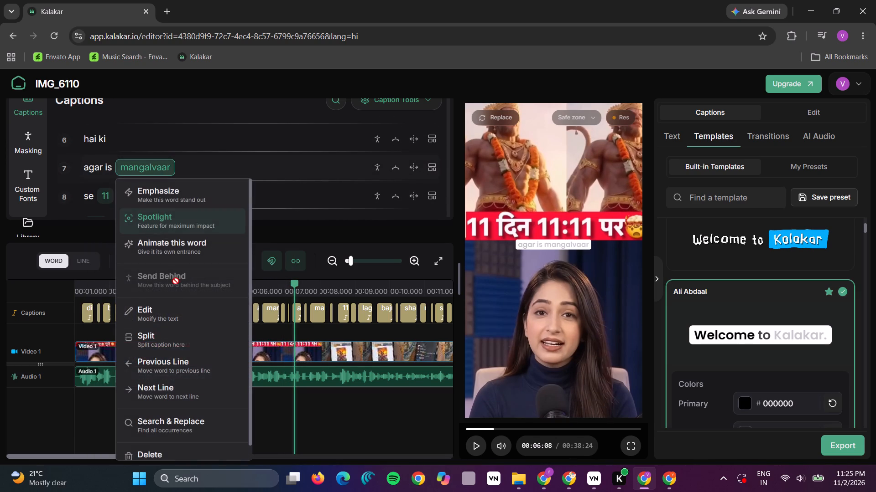
left_click(178, 355)
Merge "din lagataar" into the preceding caption line so it reads "se 11 din lagataar".
scroll(162, 160, "up", 1)
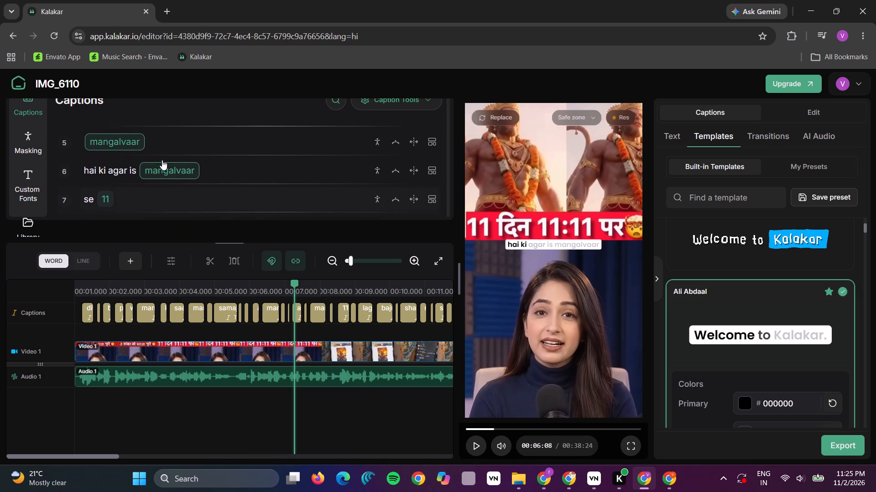
scroll(162, 160, "up", 1)
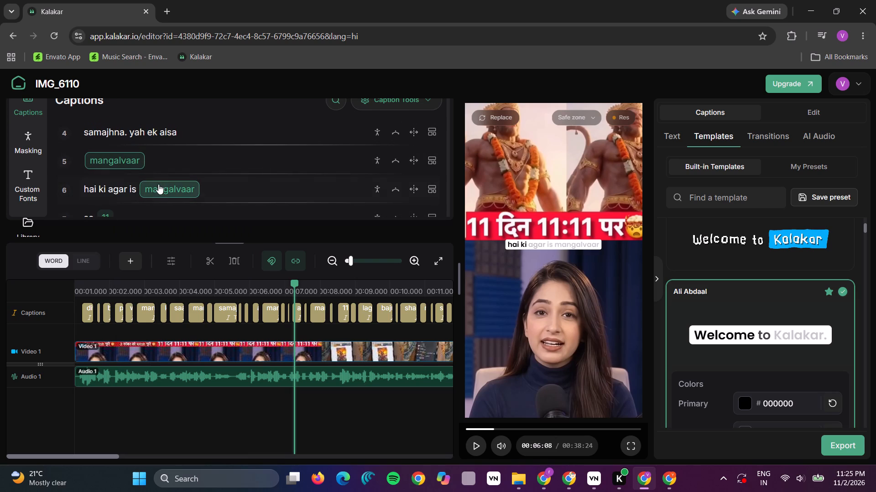
left_click(160, 186)
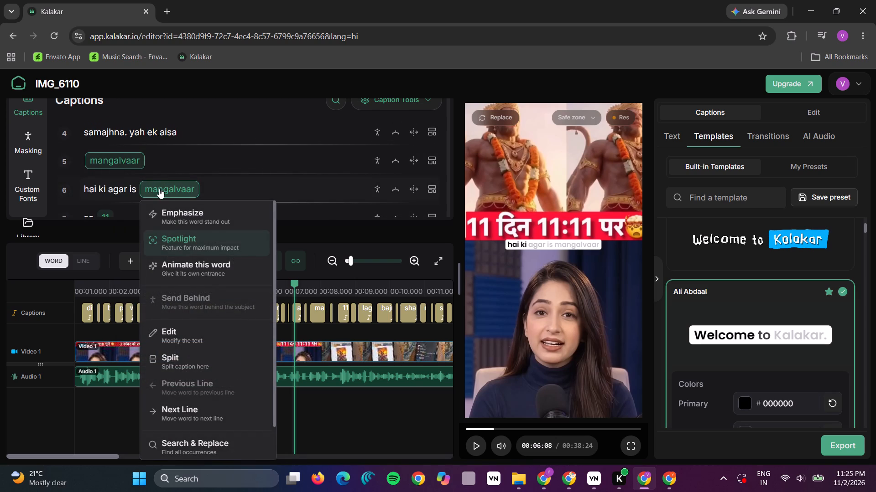
scroll(145, 180, "down", 2)
left_click(125, 175)
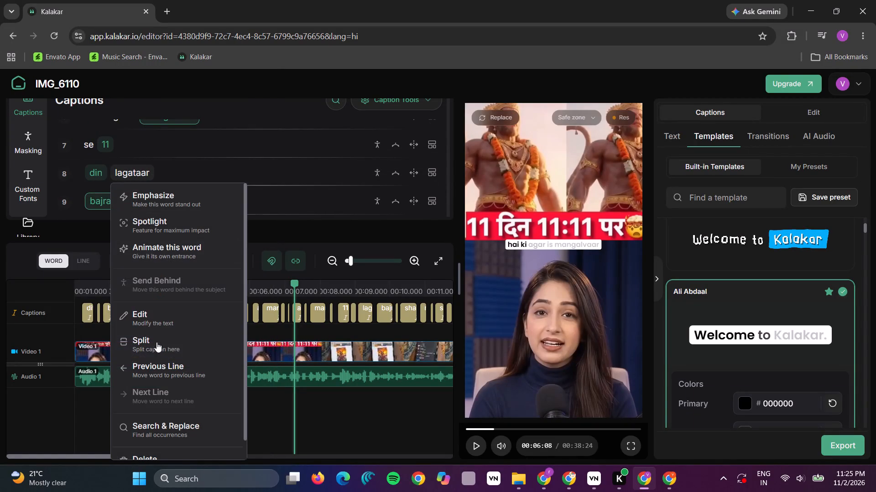
left_click(155, 369)
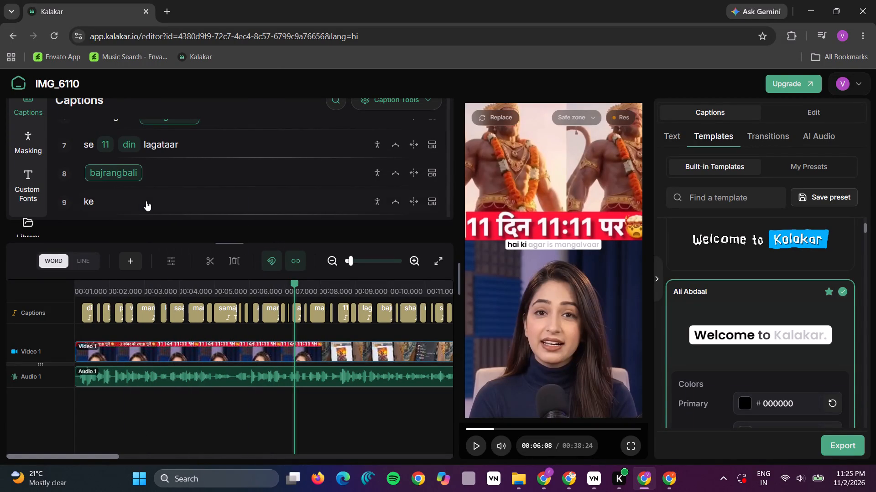
Move the lone word "ke" onto the following caption line so it reads "ke shaktishaali mantra ko".
scroll(146, 200, "down", 1)
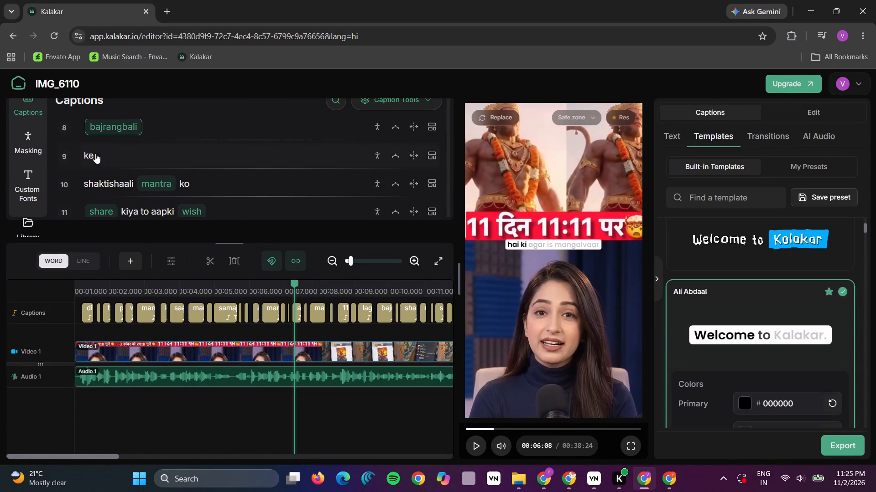
left_click(90, 155)
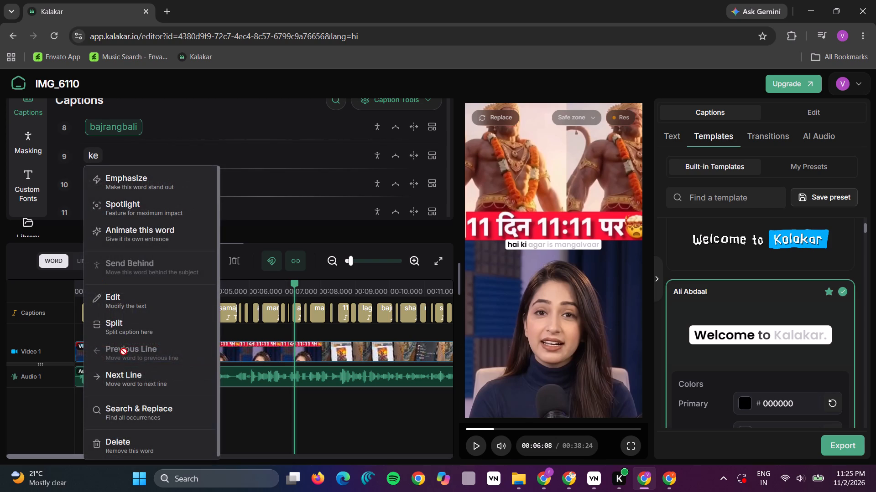
left_click(125, 378)
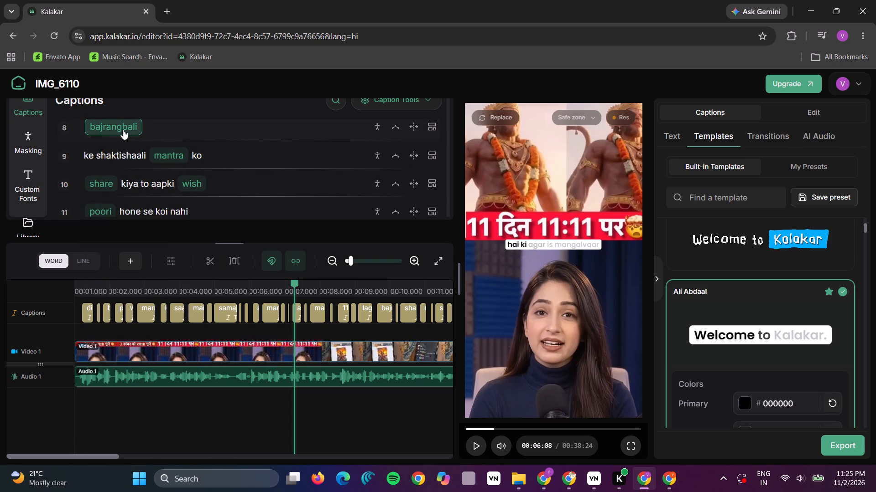
Regroup the words around the first "bajrangbali" into the lines "bajrangbali ke shaktishaali mantra" and "ko share kiya to aapki wish".
scroll(123, 129, "up", 1)
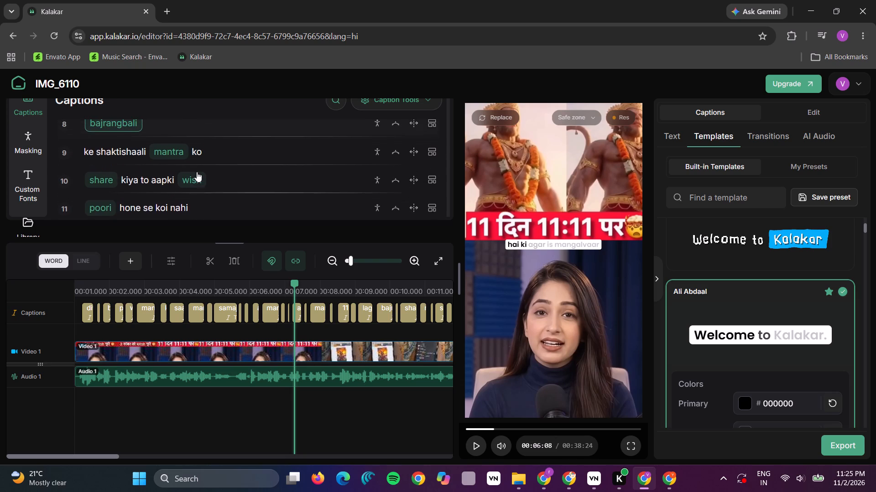
left_click(171, 123)
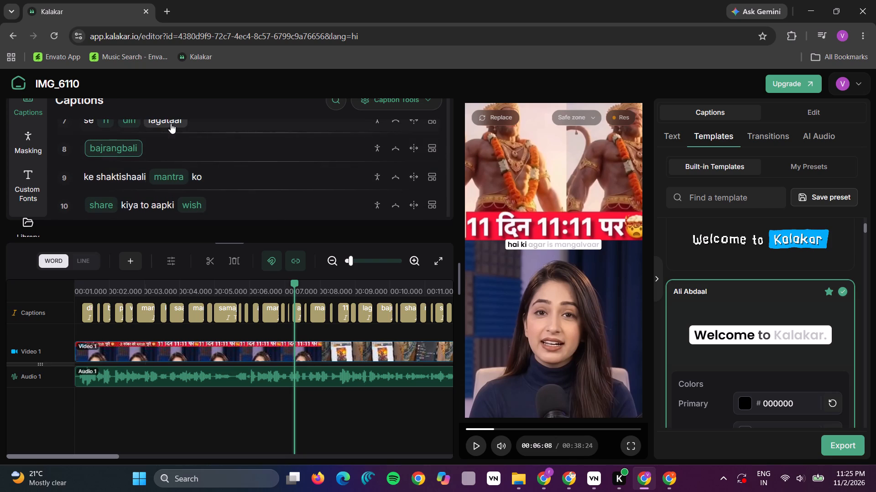
left_click(171, 123)
left_click(125, 152)
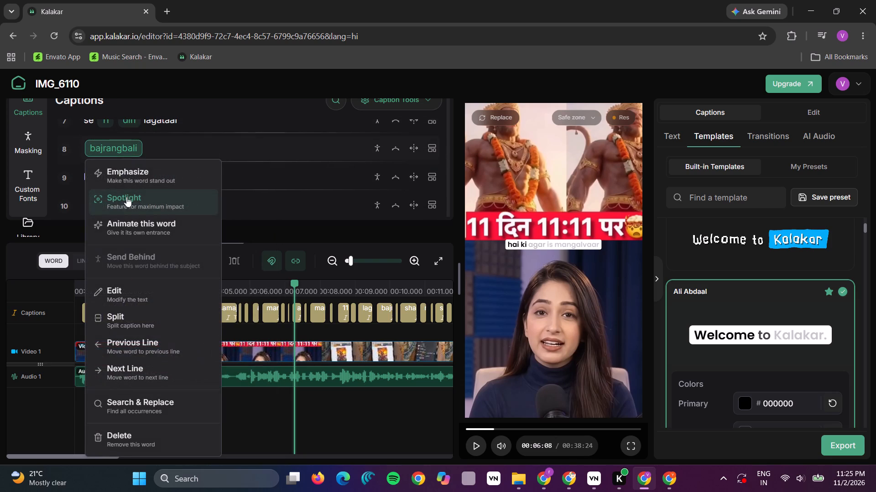
left_click(125, 363)
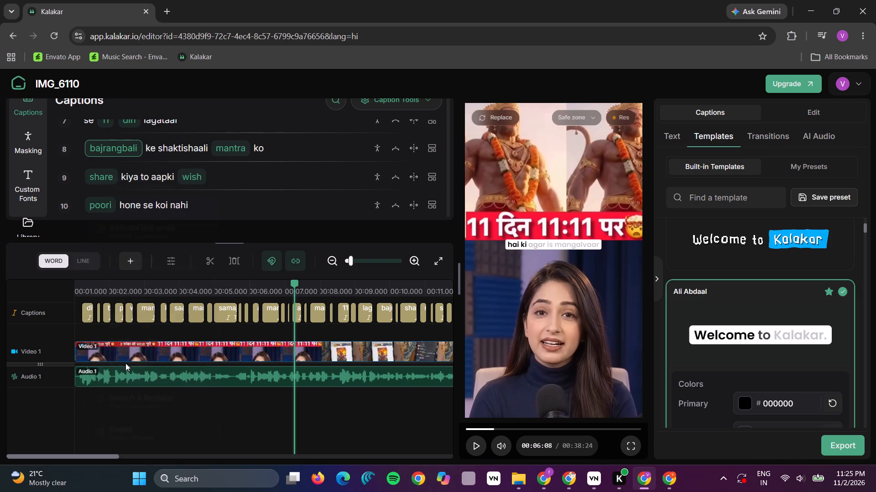
left_click(264, 147)
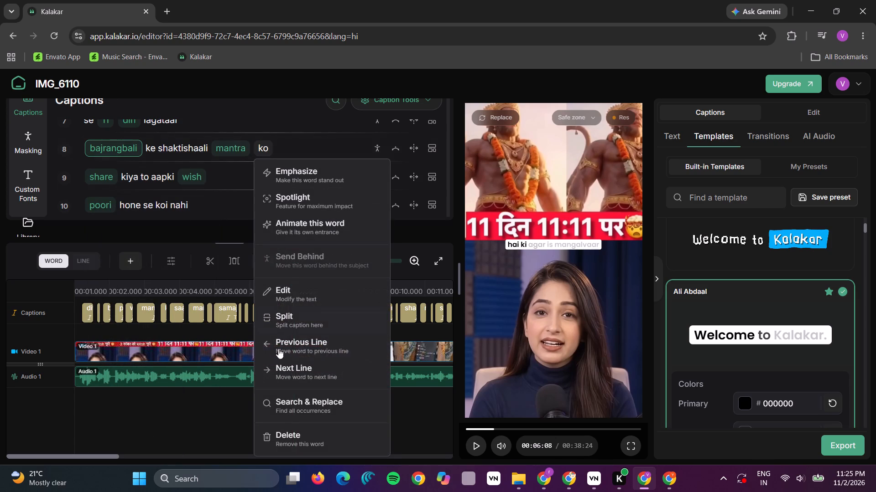
left_click(285, 361)
Merge the second lone "bajrangbali" into the preceding caption line so it reads "in dino bajrangbali".
scroll(214, 200, "down", 1)
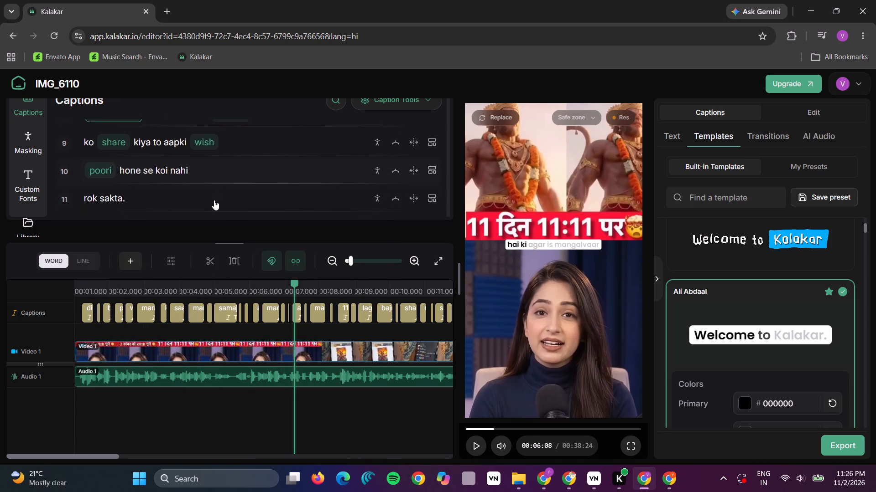
scroll(214, 200, "down", 1)
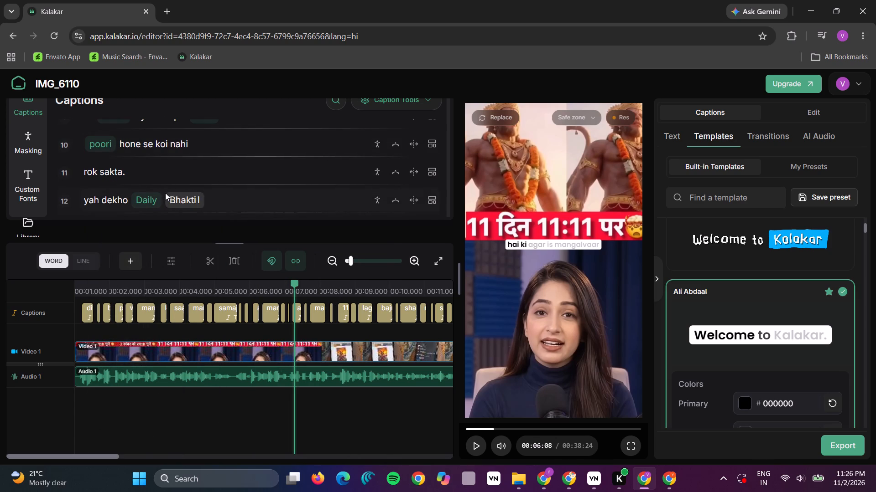
left_click(165, 193)
scroll(165, 193, "down", 3)
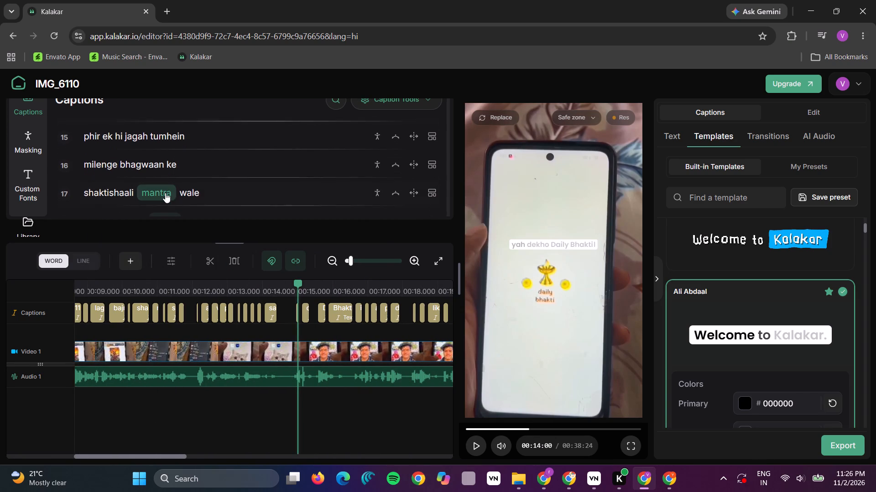
scroll(165, 193, "down", 2)
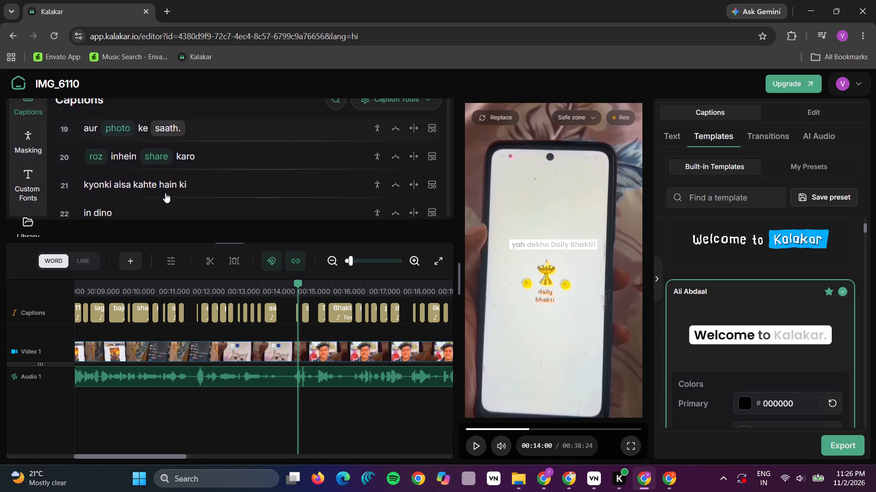
scroll(165, 193, "down", 2)
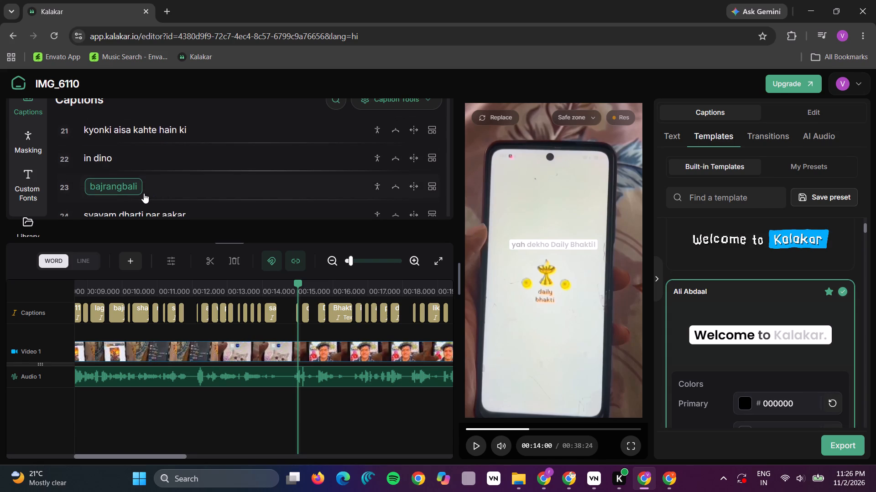
left_click(135, 192)
left_click(137, 380)
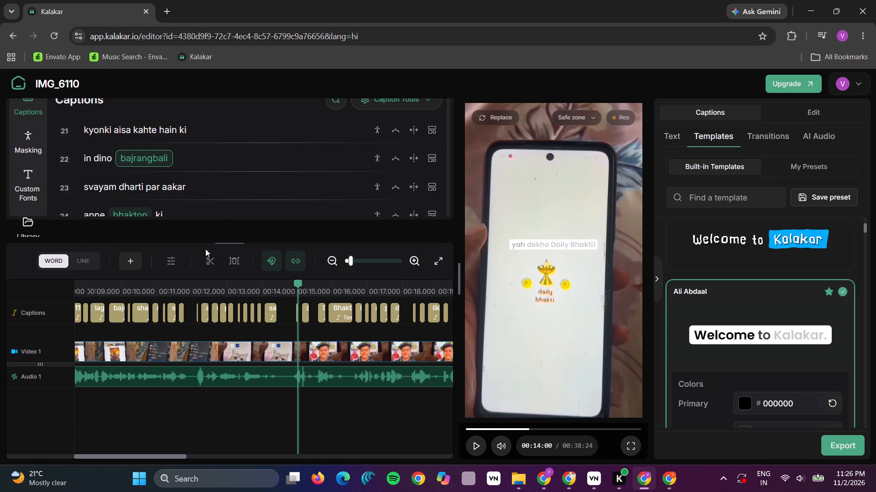
Regroup the words after "apne bhakton ki" into the caption lines "manokaamna sunte" and "hain aur diwali ke baad us".
left_click(196, 188)
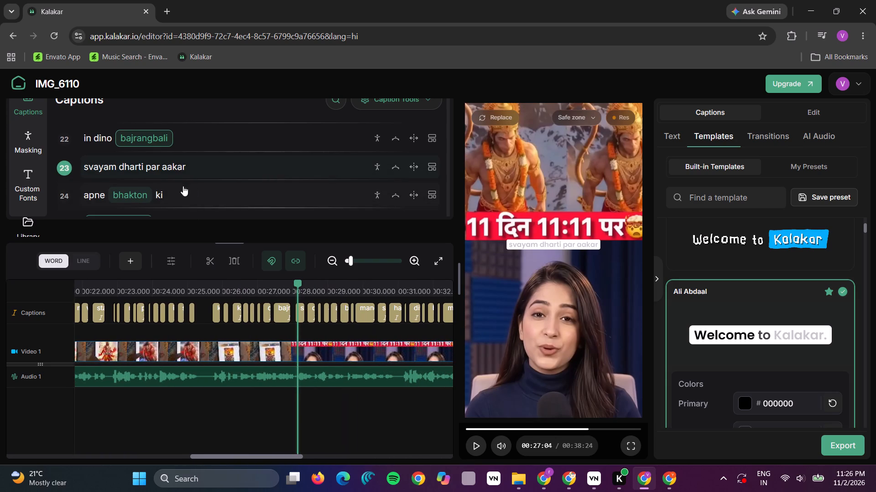
left_click(186, 131)
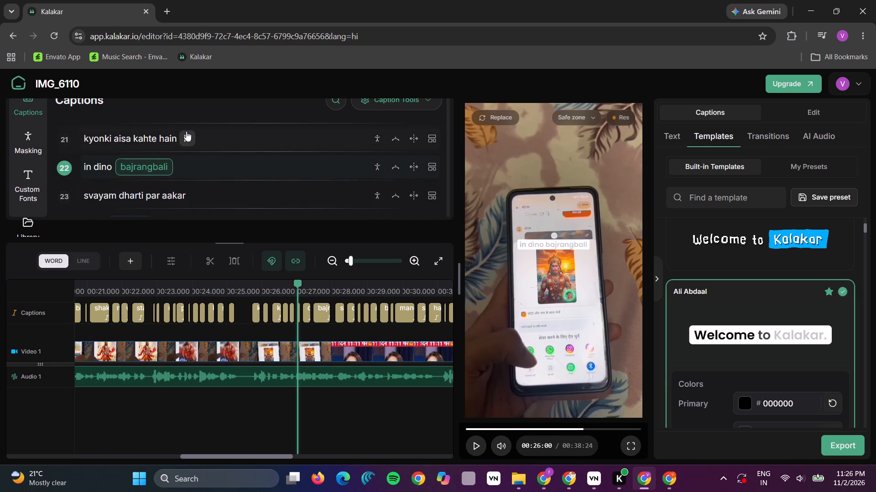
scroll(196, 179, "down", 2)
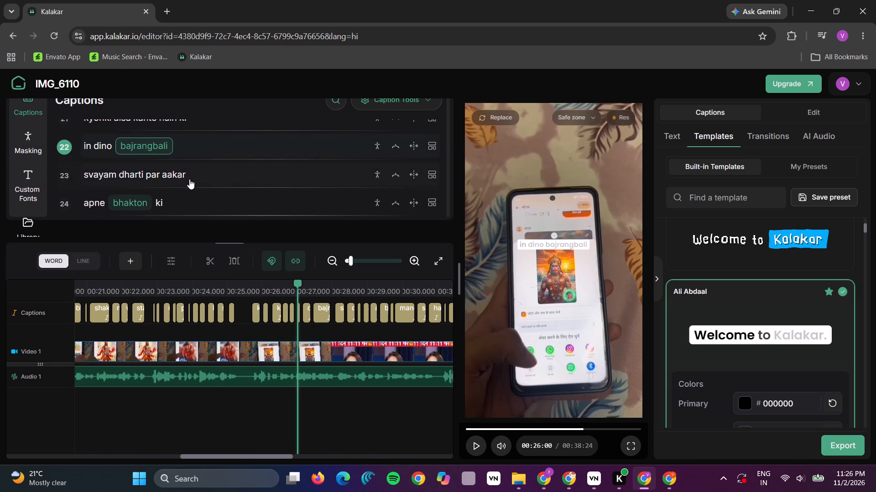
scroll(189, 179, "down", 1)
left_click(129, 193)
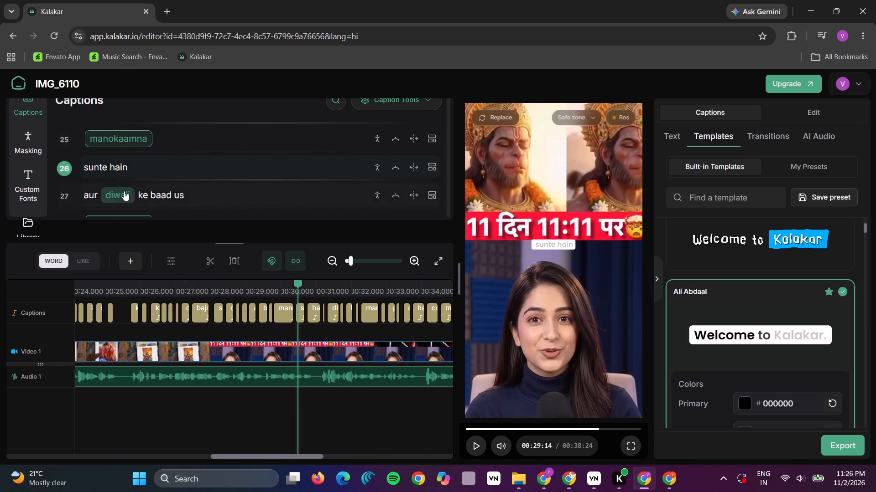
left_click(123, 169)
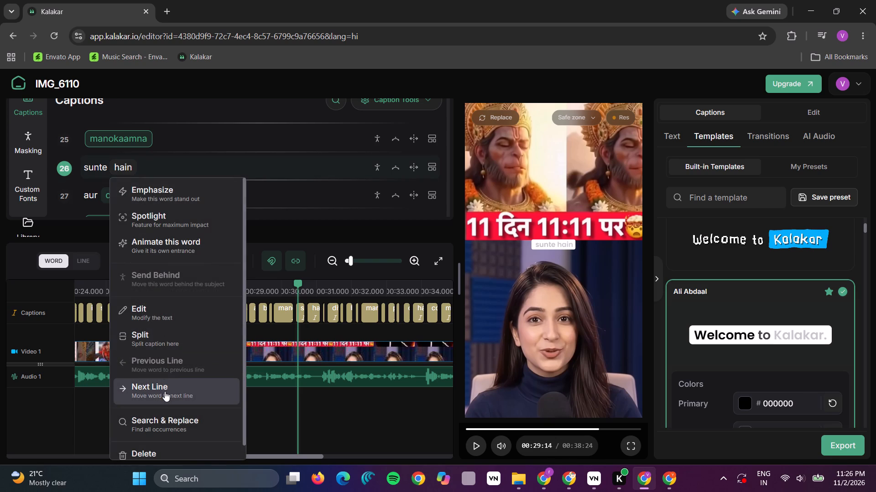
left_click(156, 389)
scroll(164, 186, "up", 1)
left_click(97, 192)
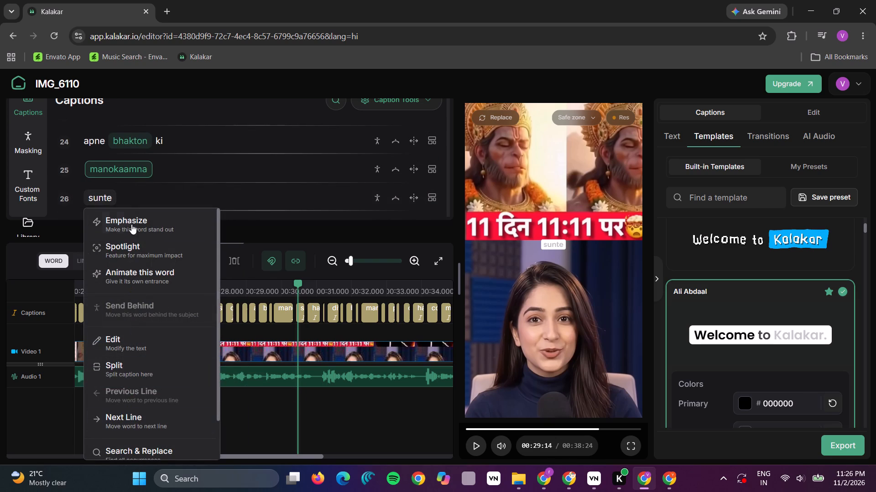
left_click(122, 162)
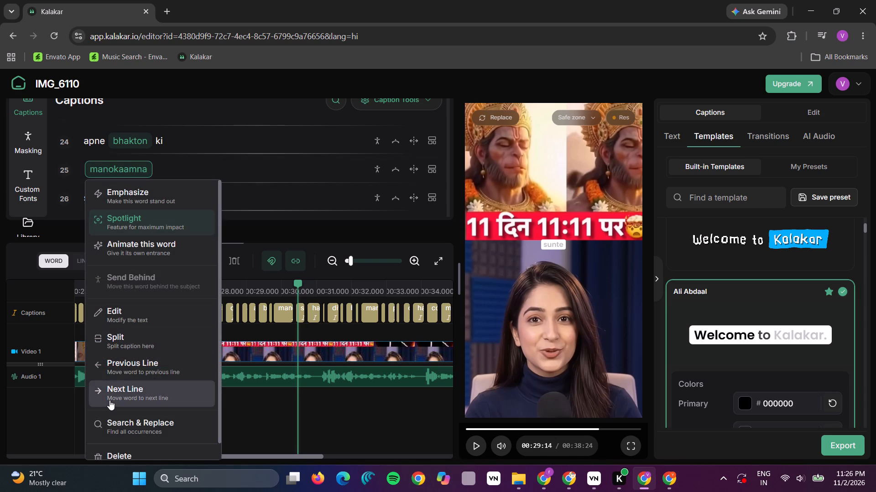
left_click(109, 400)
Regroup the words after "ke baad us" into the caption lines "manokaamna ko poori" and "kar dete hain.".
scroll(163, 173, "down", 1)
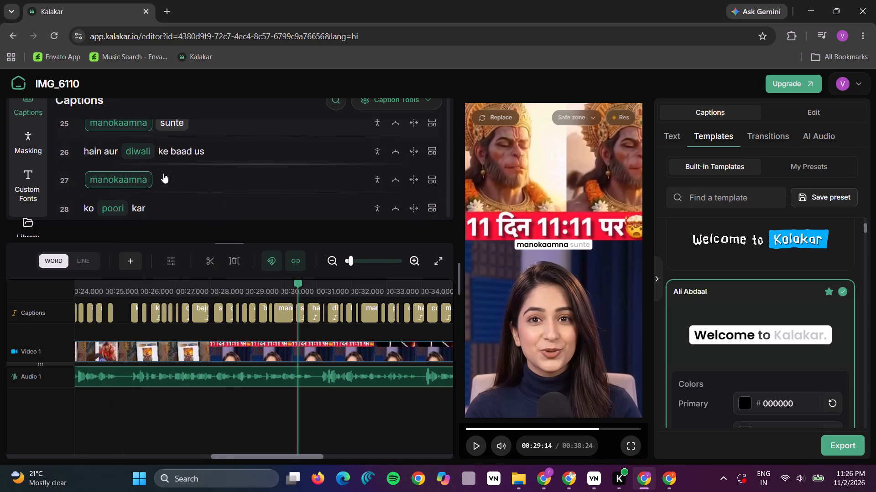
scroll(163, 173, "down", 1)
left_click(163, 173)
scroll(163, 173, "down", 1)
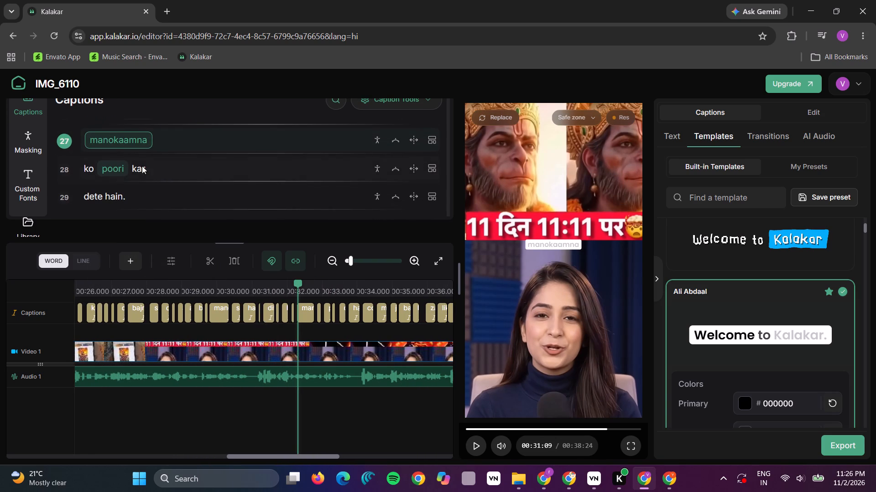
left_click(139, 163)
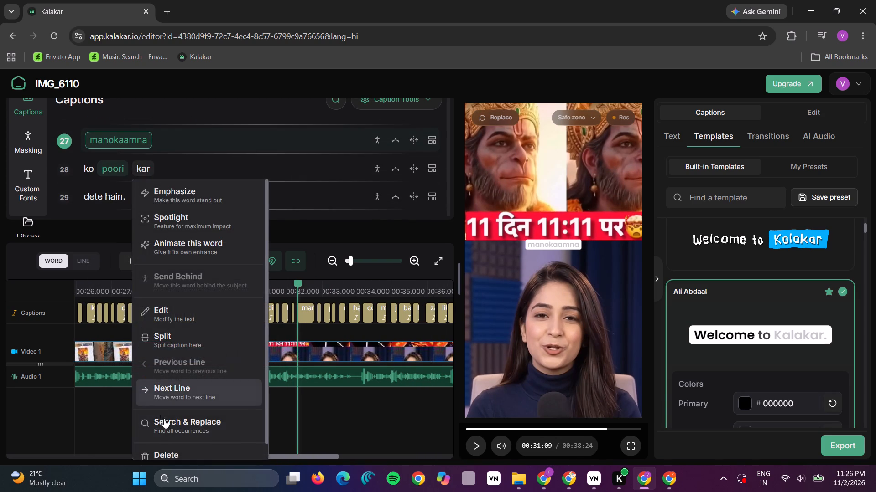
left_click(169, 393)
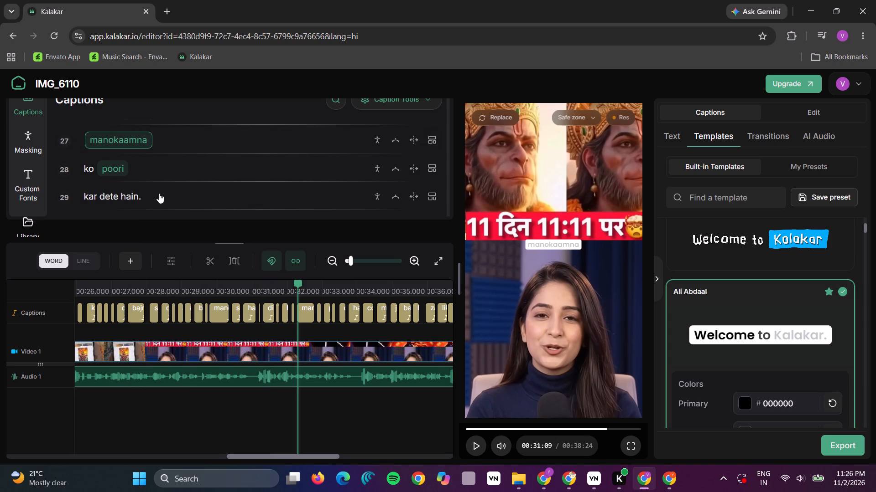
left_click(141, 147)
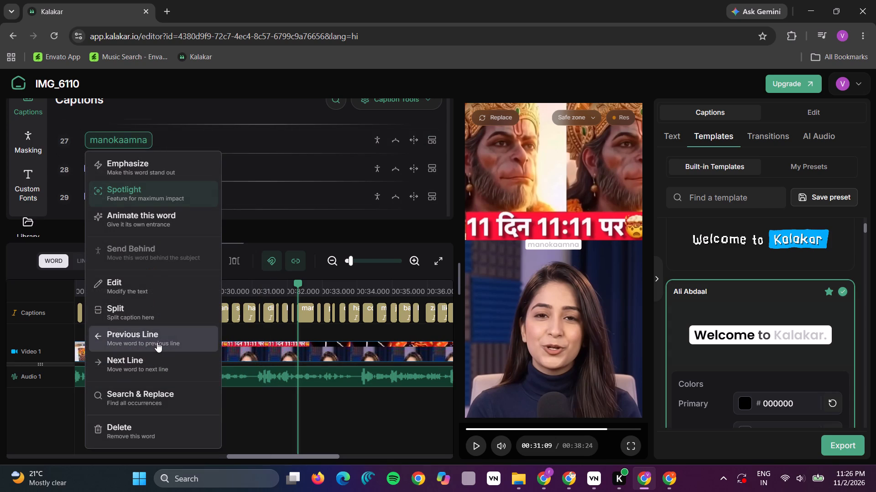
left_click(152, 362)
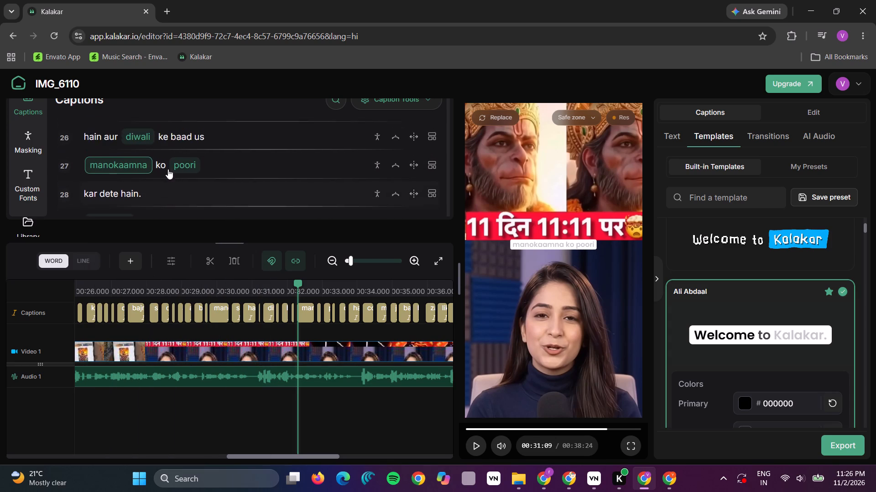
Delete all closing caption words from "likhen." through the final "karein.".
scroll(168, 169, "down", 2)
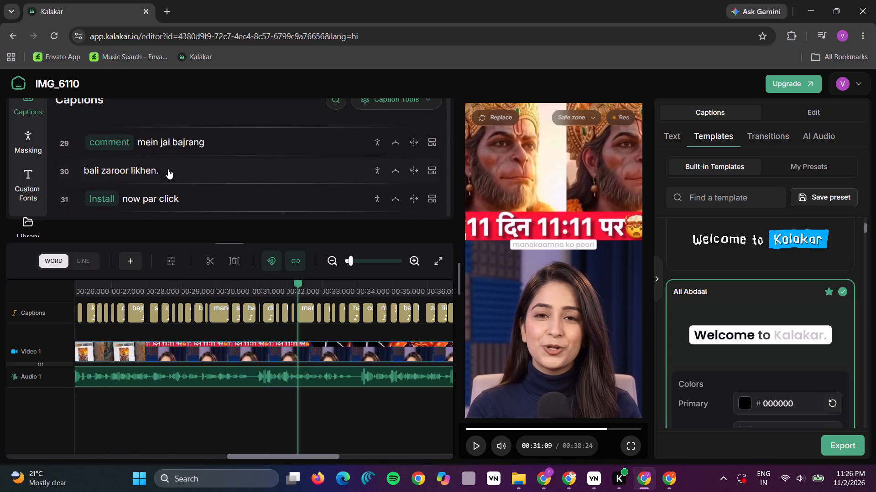
scroll(168, 169, "down", 2)
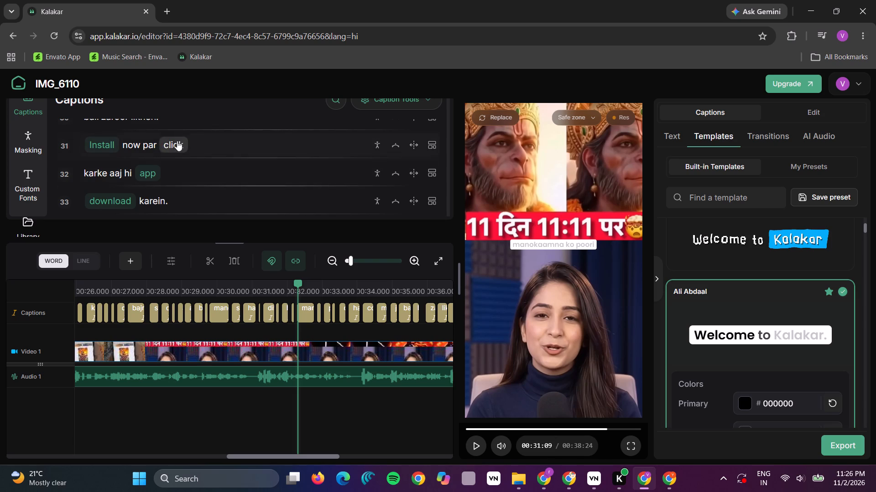
left_click(209, 144)
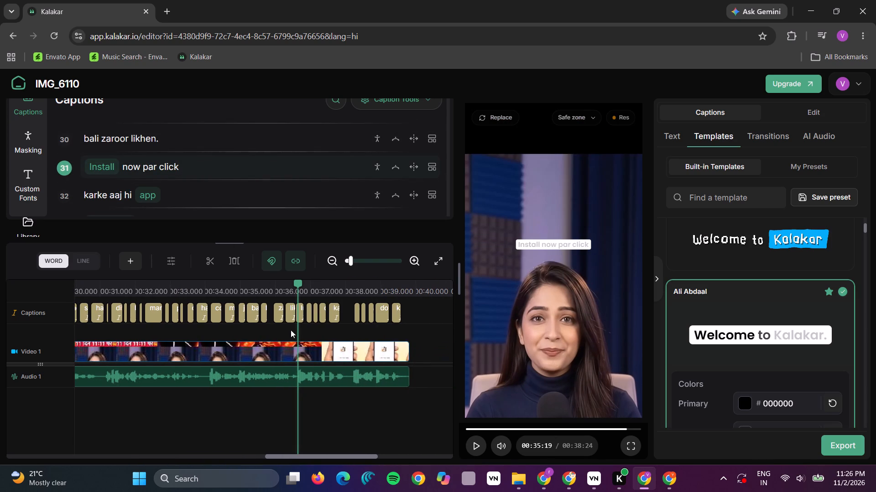
left_click_drag(292, 330, 409, 304)
key("Delete")
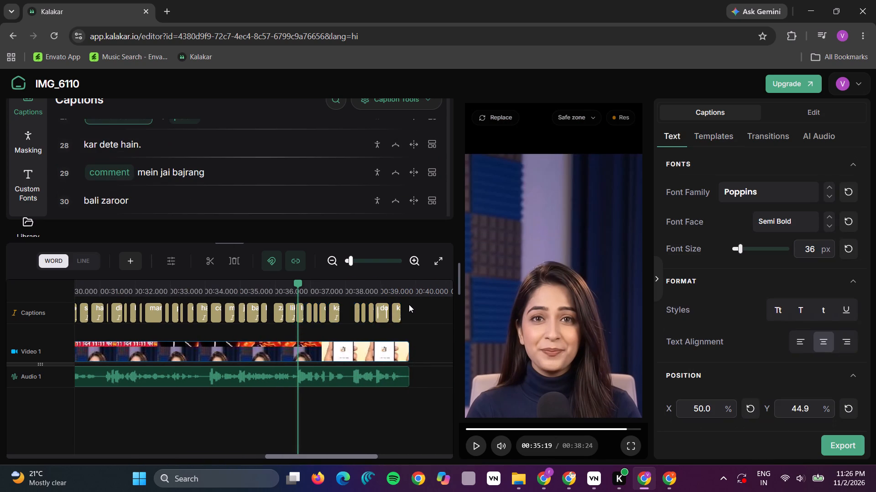
Preview the regrouped captions from "hai ki agar is mangalvaar" through "ko share kiya to aapki wish", replaying the "se 11 din lagataar" passage.
left_click(543, 430)
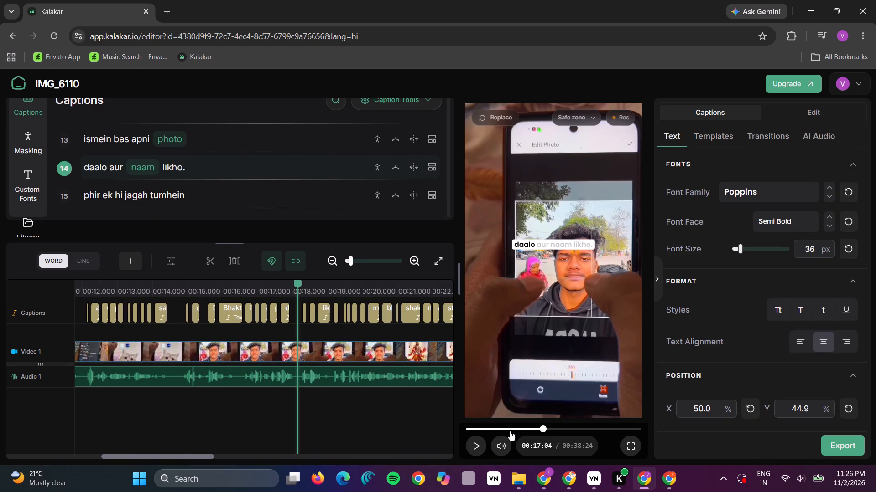
double_click(510, 431)
left_click(493, 430)
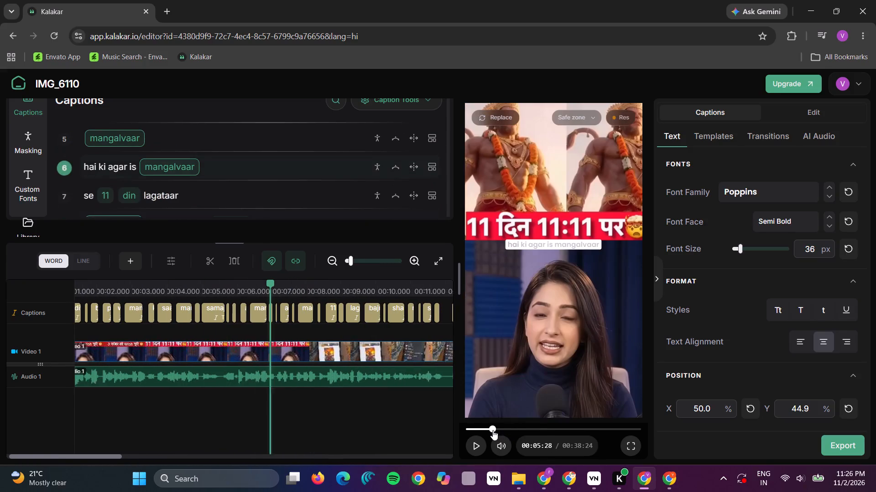
key("space")
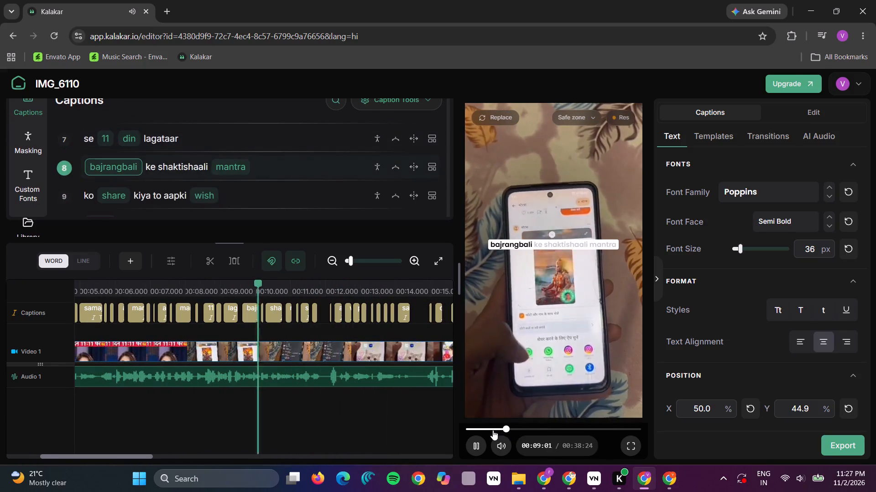
key("space")
key("space")
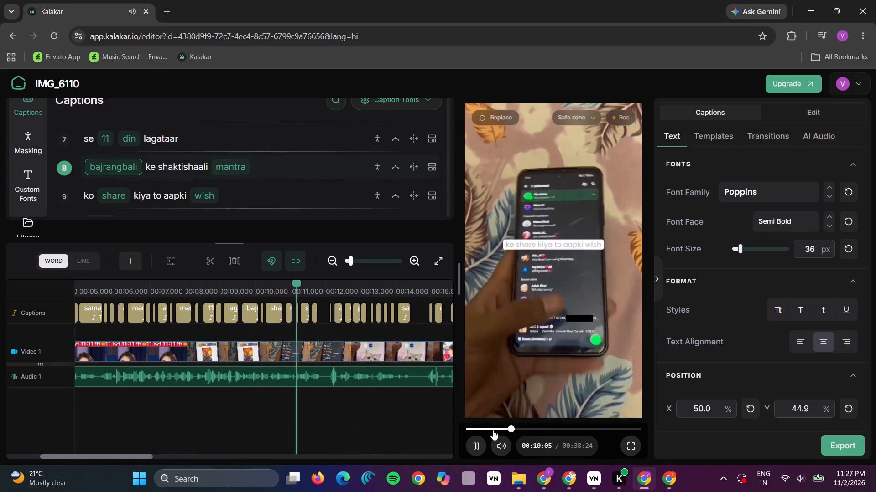
left_click(493, 430)
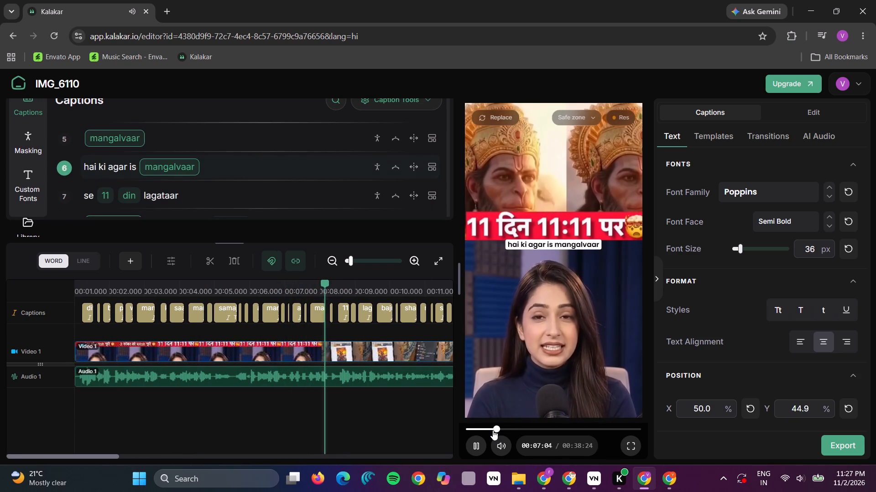
key("space")
key("space")
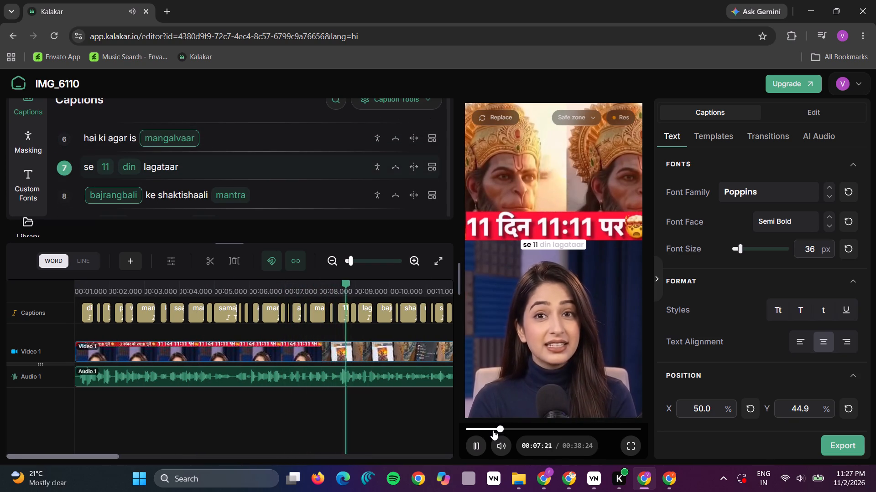
key("space")
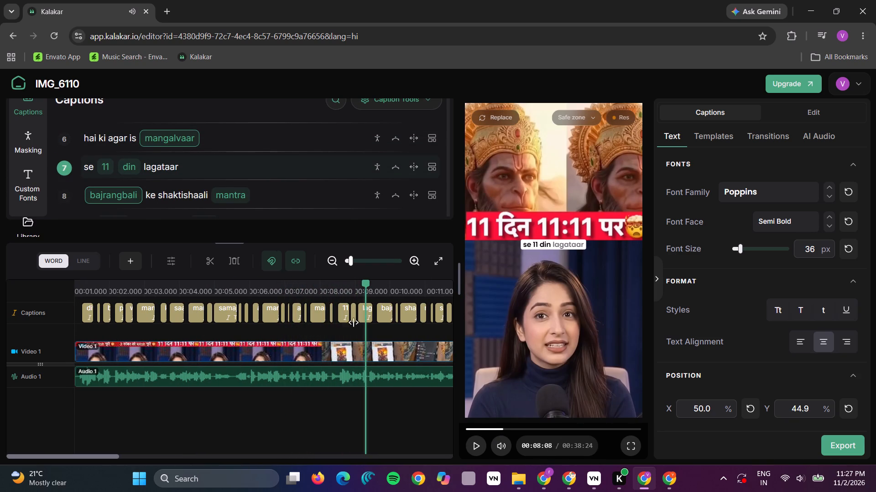
Delete the caption words from "11 din lagataar" up to the word before "kiya to aapki wish", keeping "se".
left_click_drag(344, 328, 440, 315)
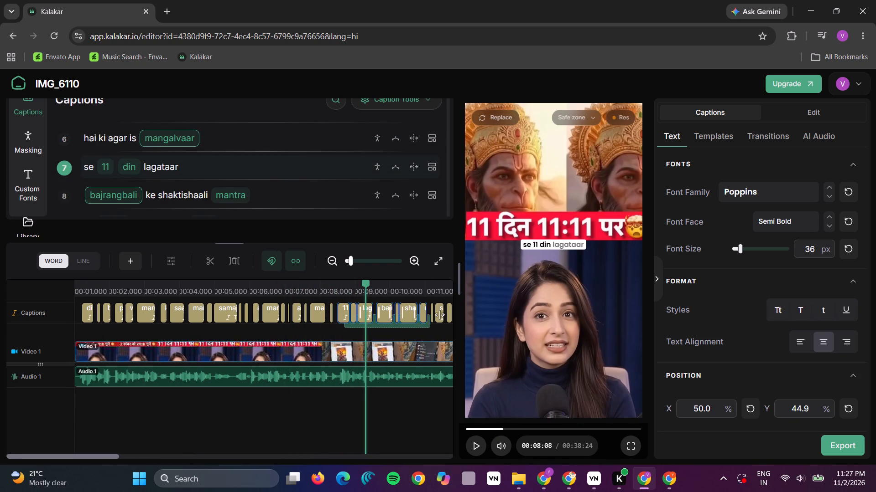
left_click_drag(440, 315, 443, 315)
key("Delete")
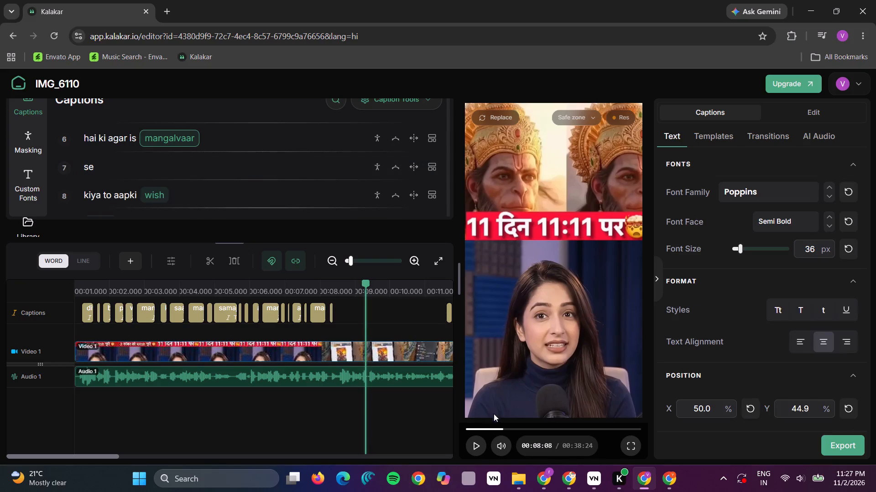
Play on through the phone-screen footage and delete the caption words from "kiya to aapki wish" up to the word before "bhagwaan ke".
left_click(497, 429)
key("space")
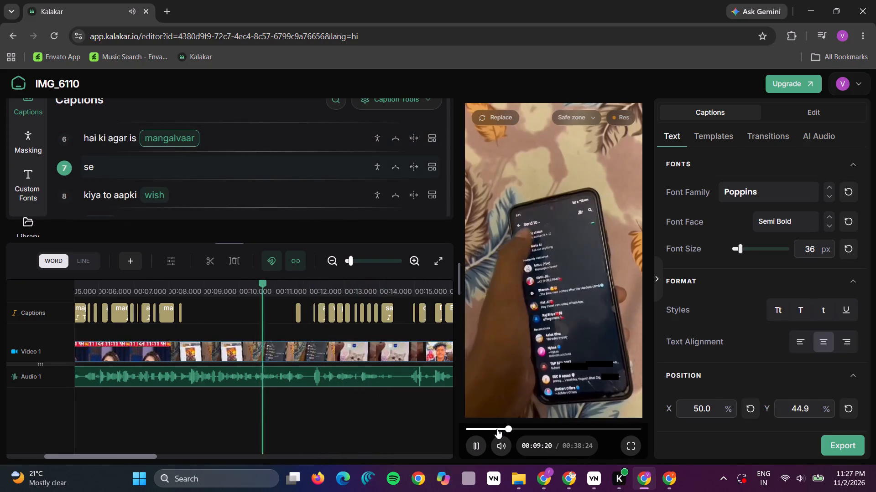
left_click(497, 429)
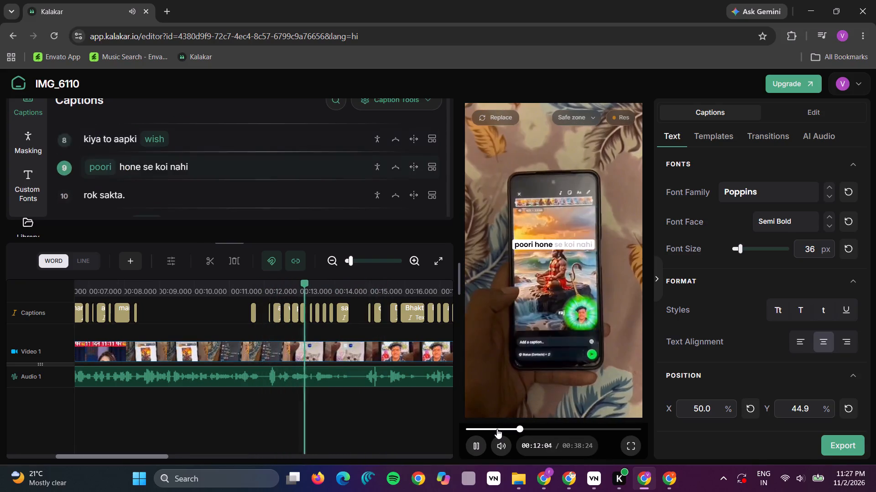
key("space")
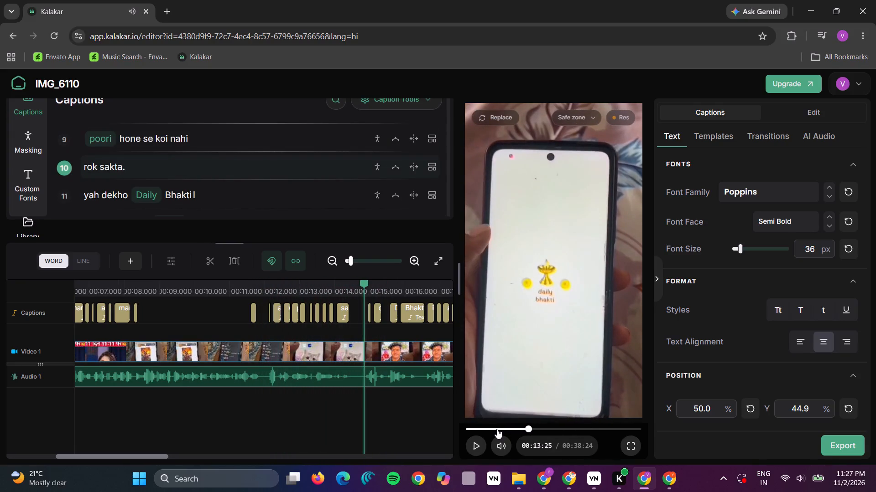
key("space")
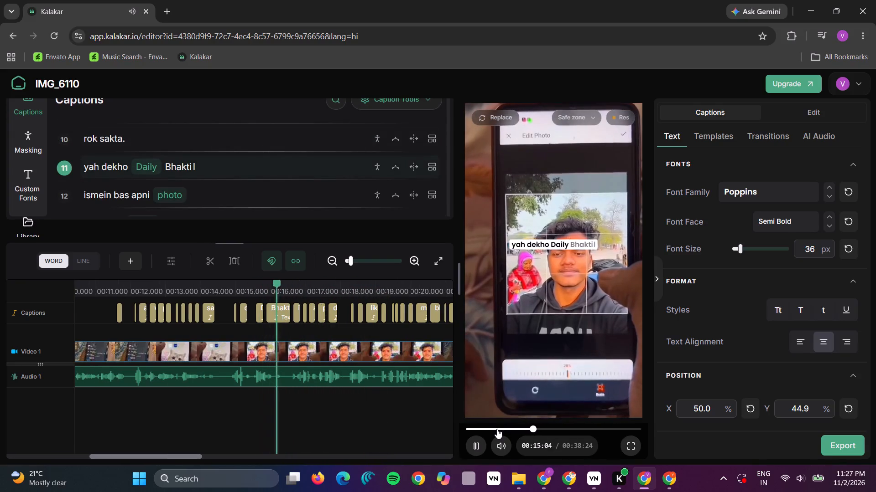
key("space")
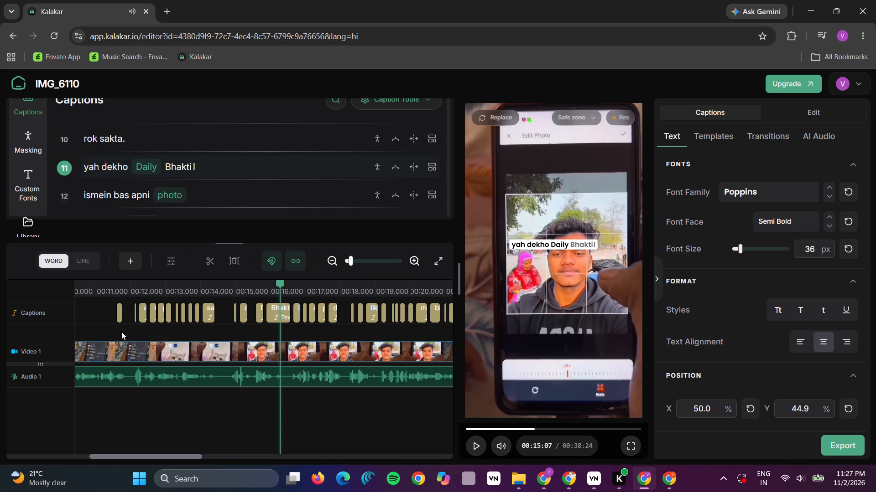
left_click_drag(114, 327, 423, 315)
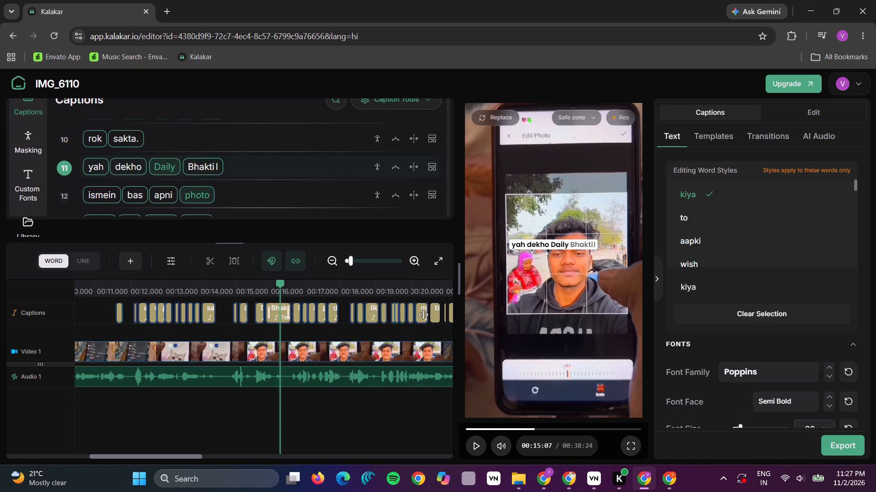
key("Delete")
Play the following section and delete the caption words from "bhagwaan ke" through "roz inhein share karo".
key("space")
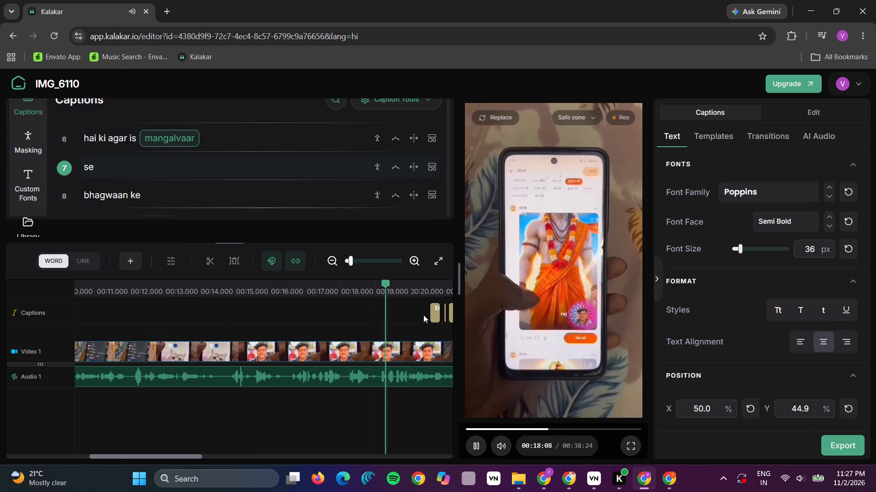
key("space")
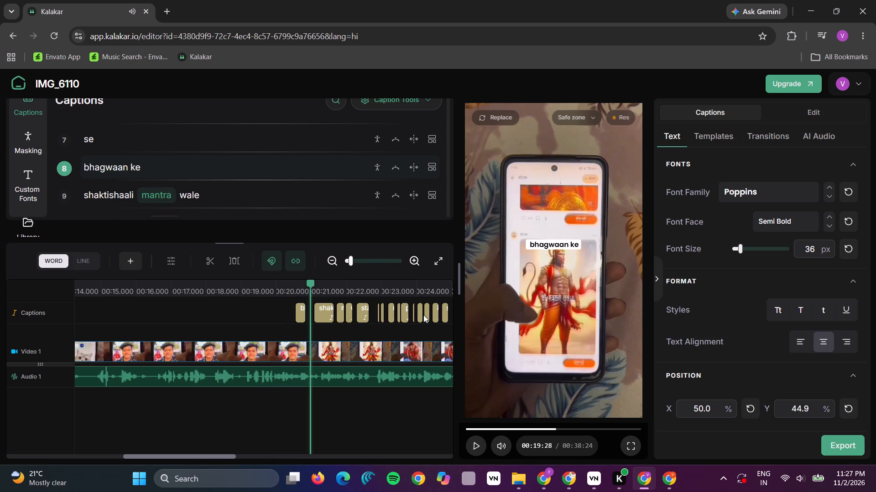
key("space")
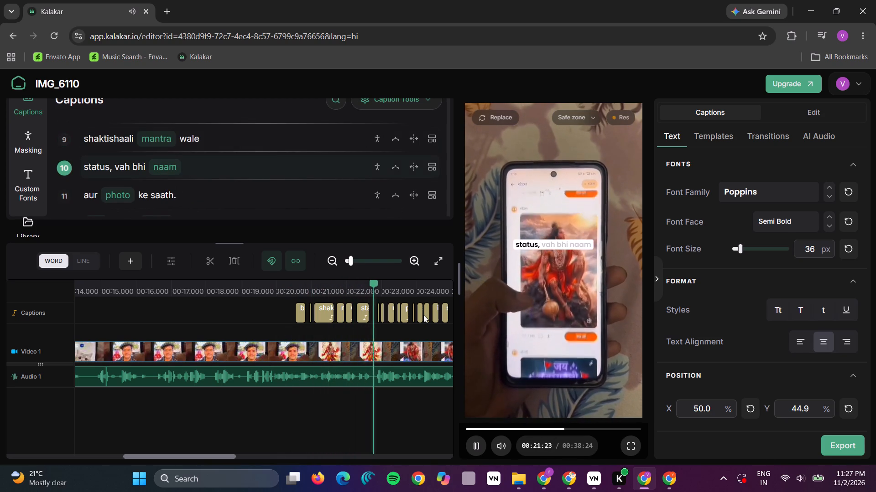
key("space")
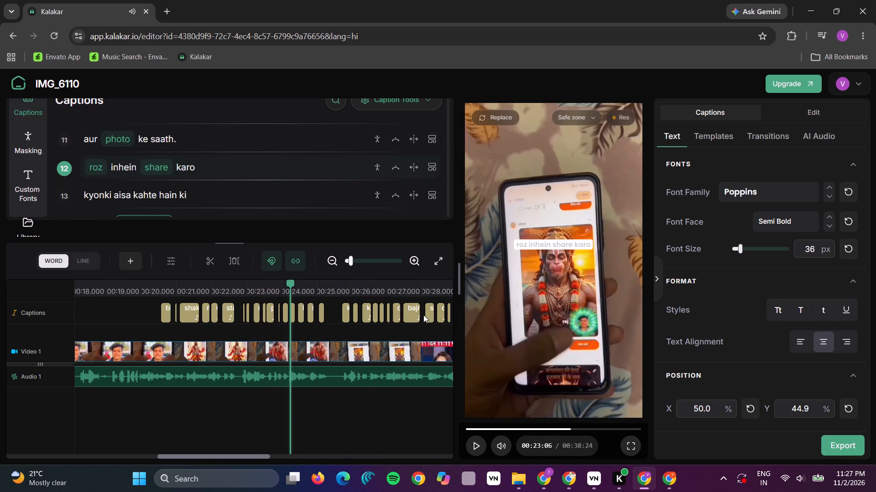
left_click_drag(153, 330, 278, 314)
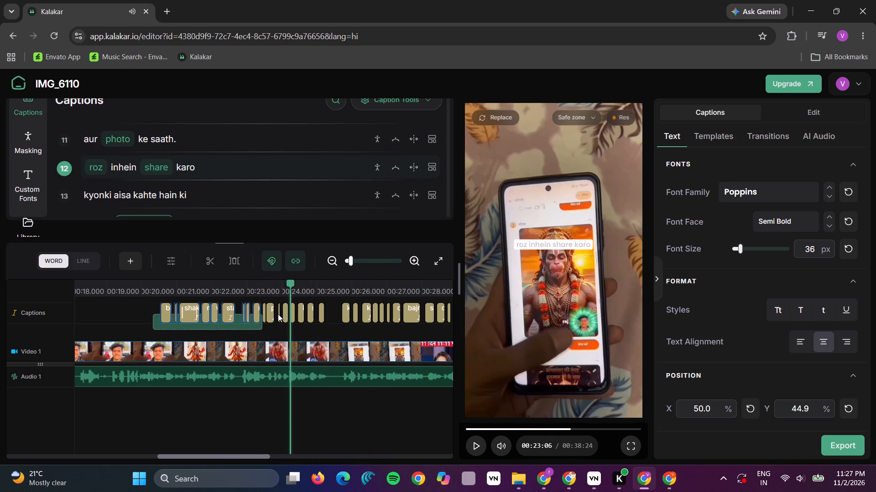
left_click_drag(278, 314, 321, 307)
key("Delete")
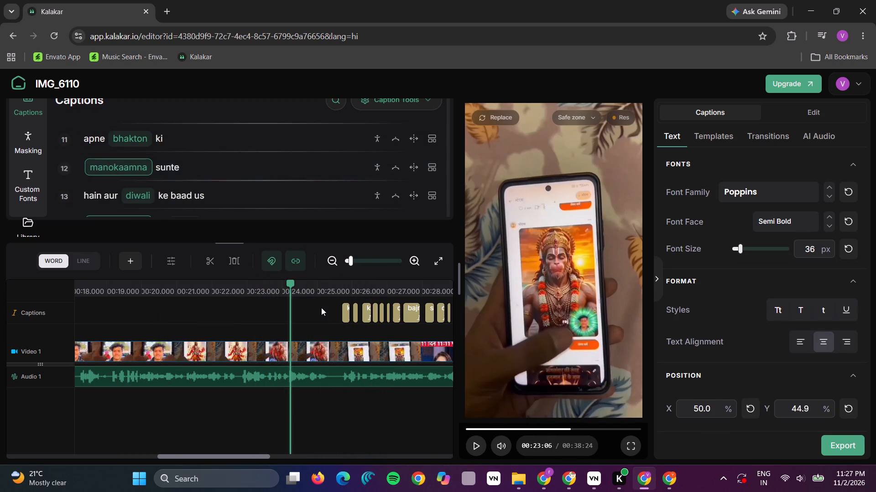
Play up to the presenter's return and delete the caption words "kyonki aisa kahte hain ki" and "in dino", keeping "bajrangbali".
key("space")
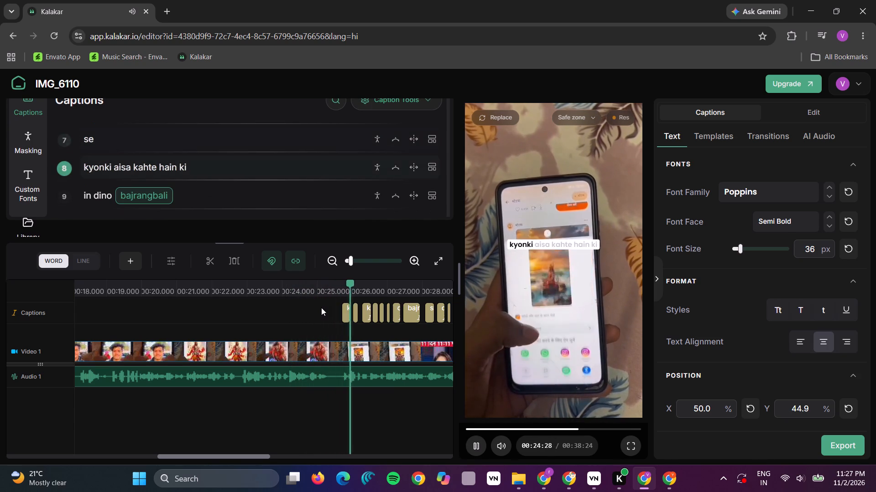
key("space")
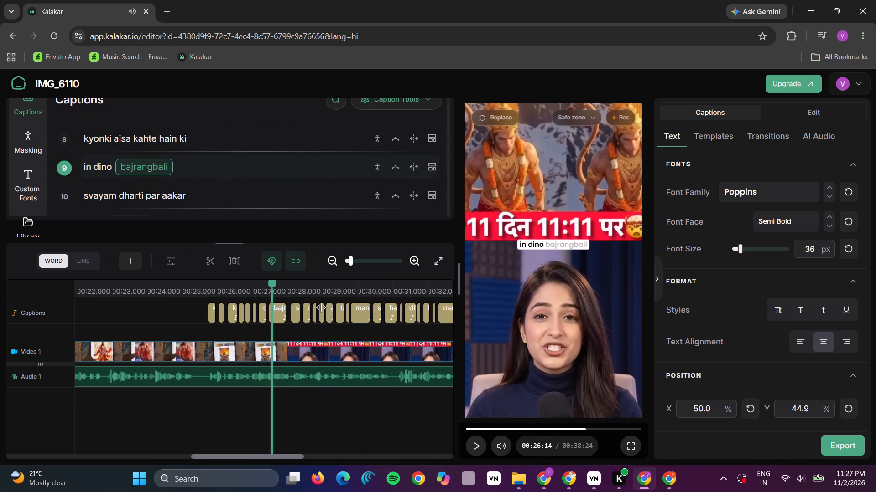
left_click_drag(156, 308, 261, 314)
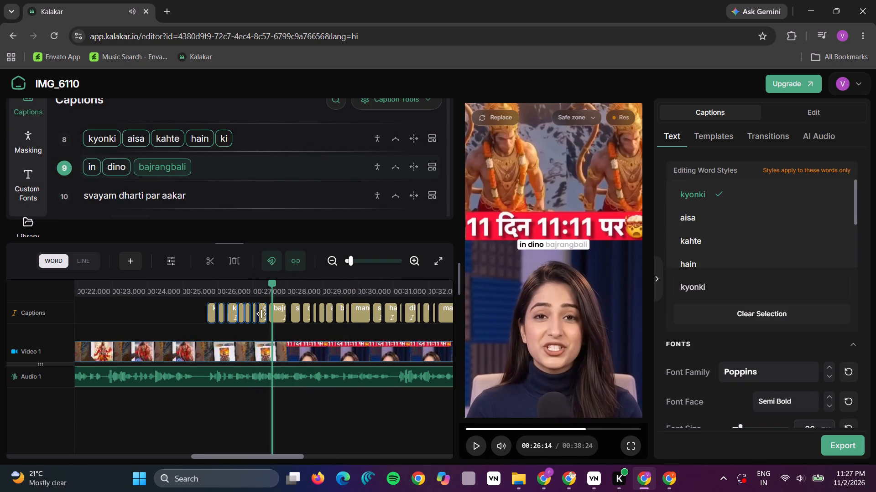
key("Delete")
Go back to about 25 seconds and review the remaining captions from "bajrangbali" through the end of the video.
key("space")
key("Left")
key("Left")
key("Left")
key("Left")
key("Left")
key("Left")
key("Left")
key("Left")
key("Left")
key("Left")
key("Left")
key("Left")
key("Left")
key("Left")
key("Left")
key("Left")
key("Left")
key("Left")
key("Left")
key("Left")
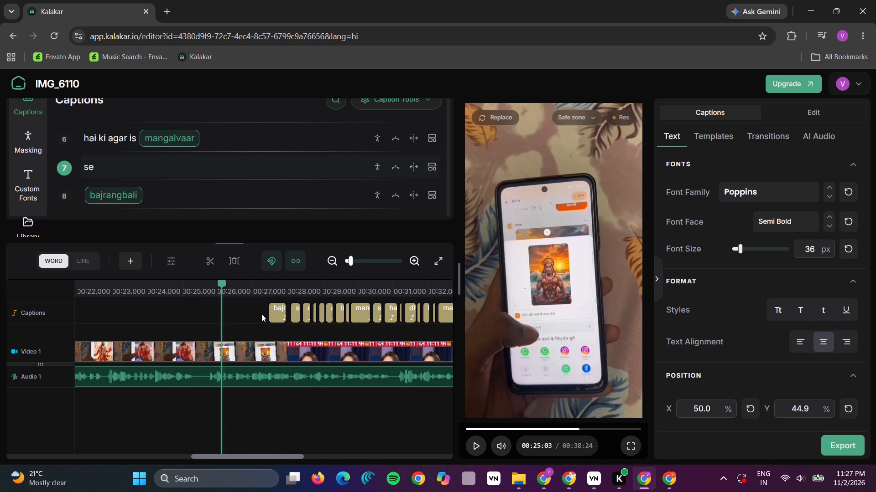
key("space")
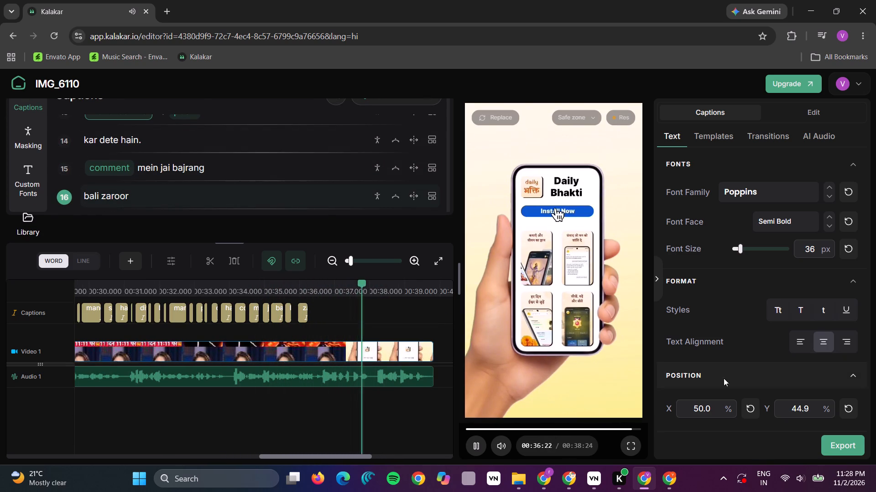
Export the captioned IMG_6110 video.
left_click(829, 446)
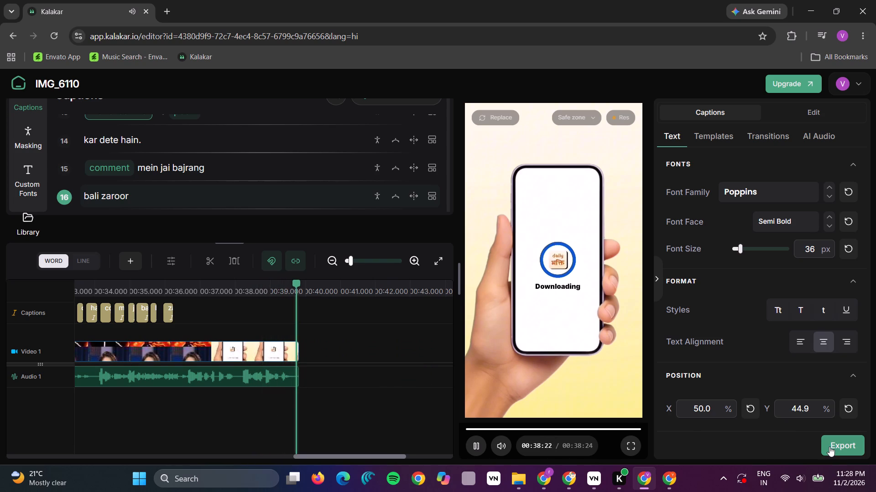
left_click(829, 446)
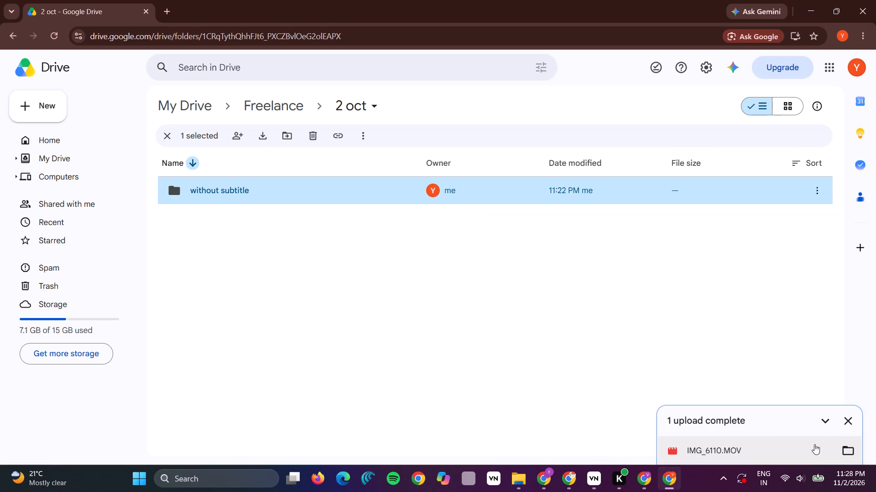
Switch to Google Drive and rename IMG_6110.MOV in the "without subtitle" folder as hook1.
double_click(522, 179)
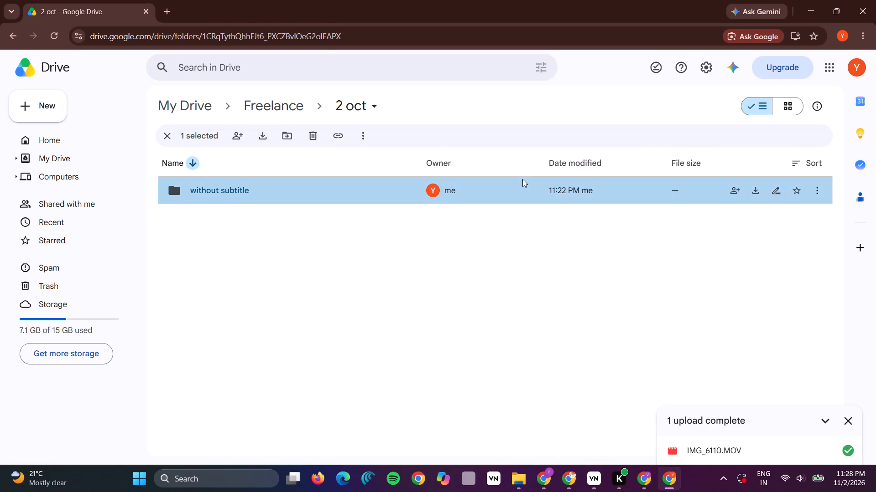
right_click(376, 189)
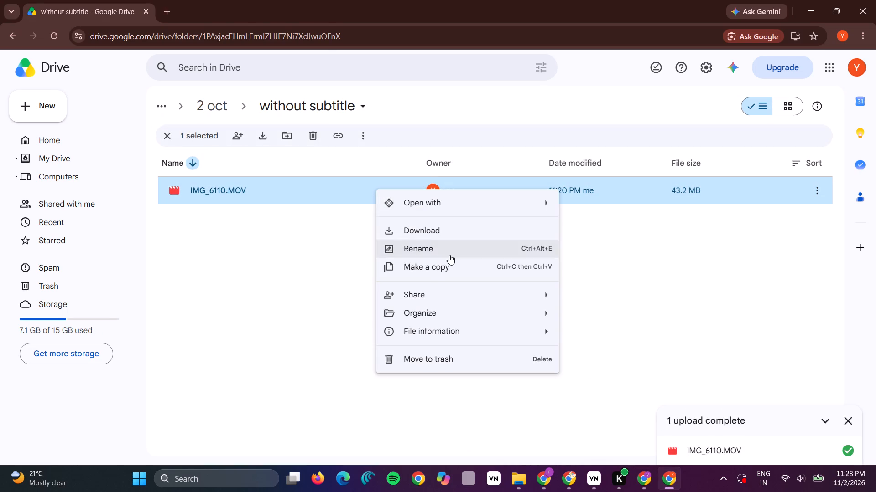
left_click(434, 251)
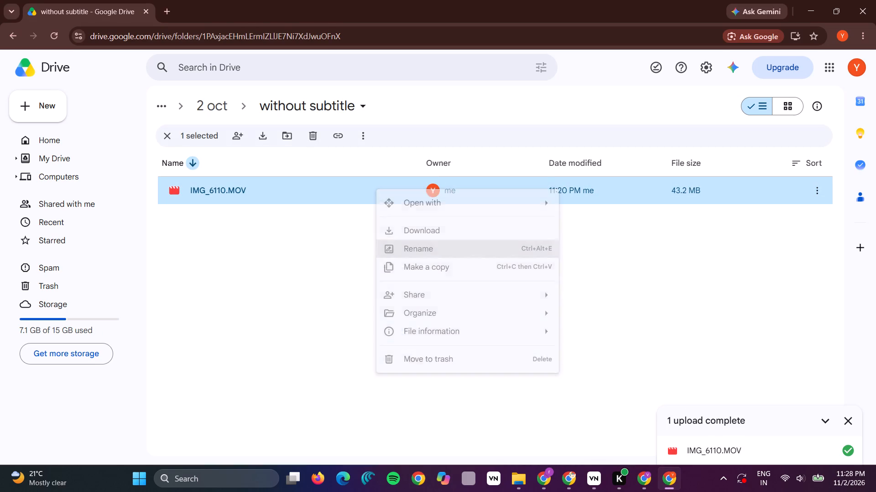
type("hook1")
key("Return")
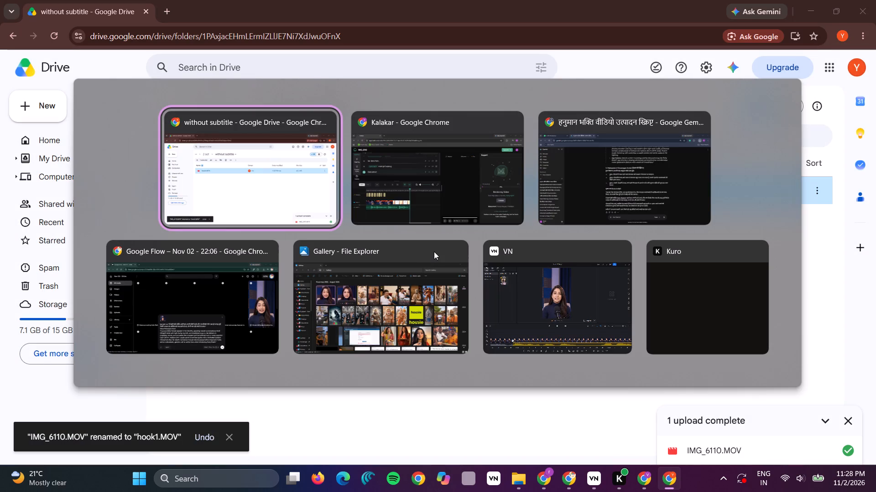
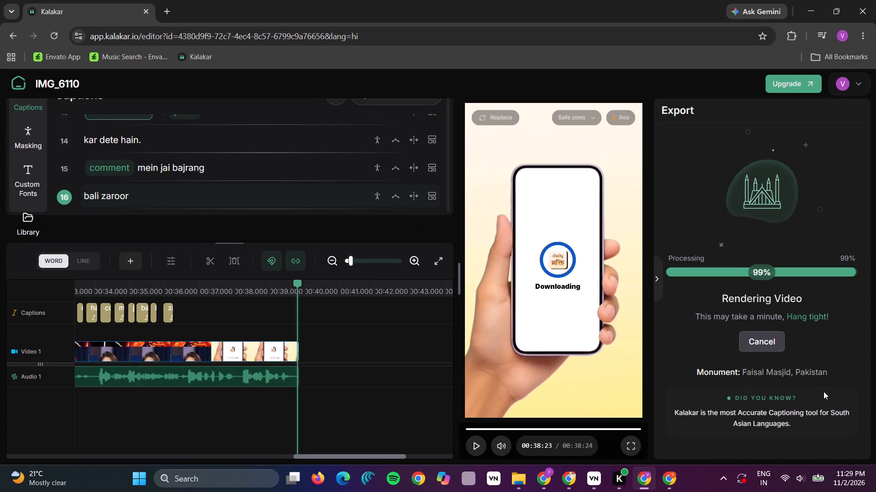
Download the rendered video into the Desktop "final" folder as "hook 1", replacing the existing file of that name.
left_click(783, 354)
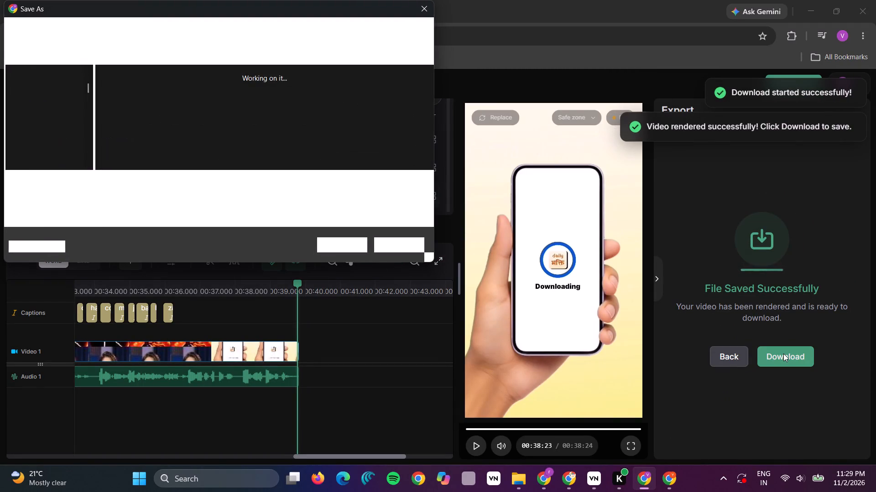
type("hook")
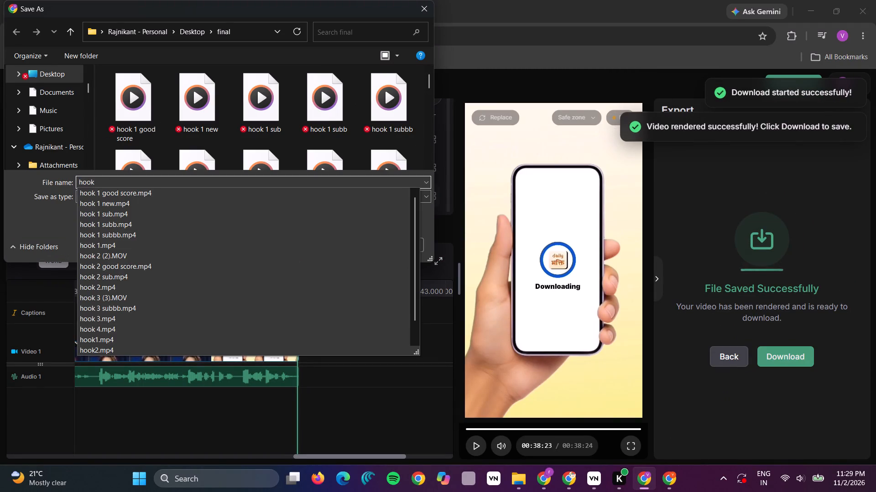
key("space")
type("1")
key("Return")
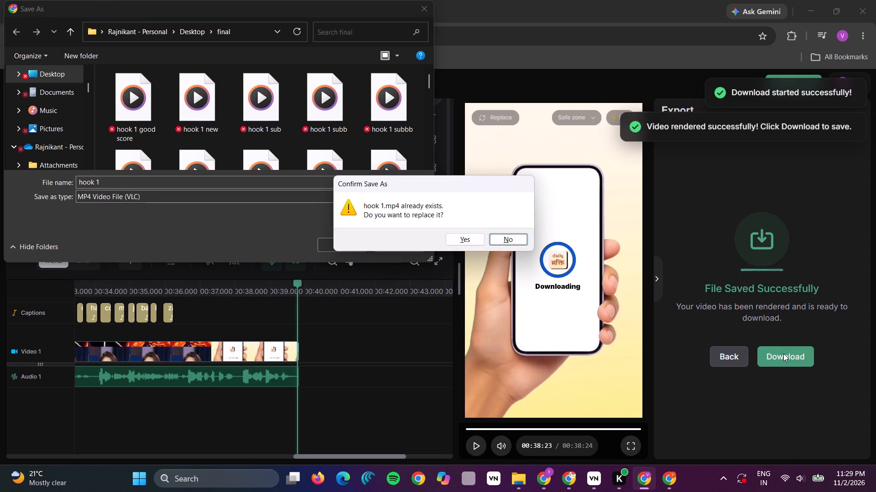
key("Left")
key("Return")
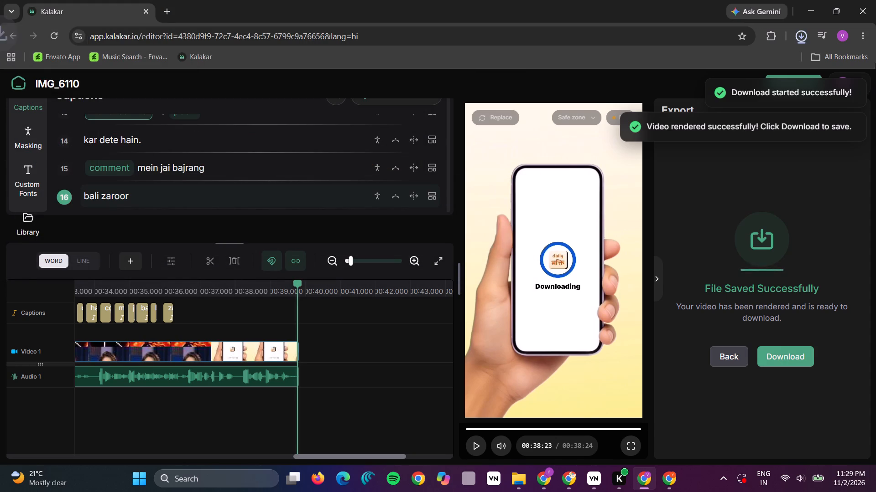
Switch to Google Drive, go up to the "2 oct" folder and upload the downloaded hook 1.mp4 there.
left_click_drag(714, 72, 635, 476)
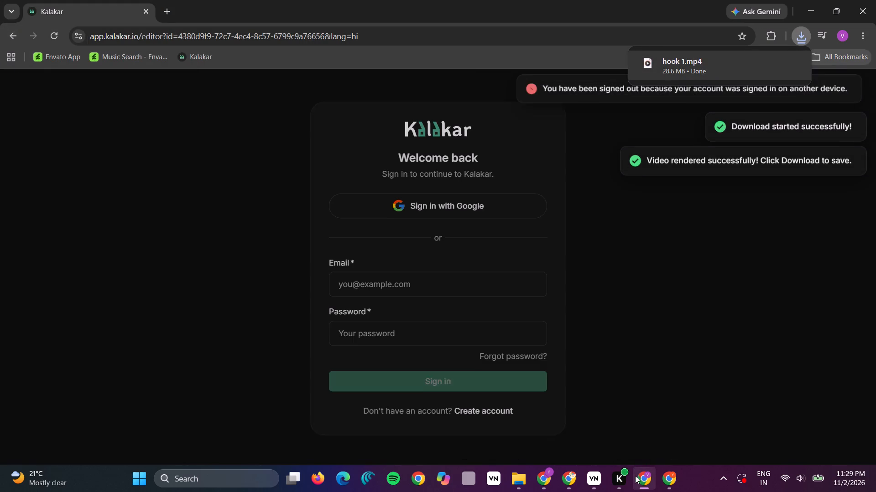
left_click_drag(635, 476, 671, 481)
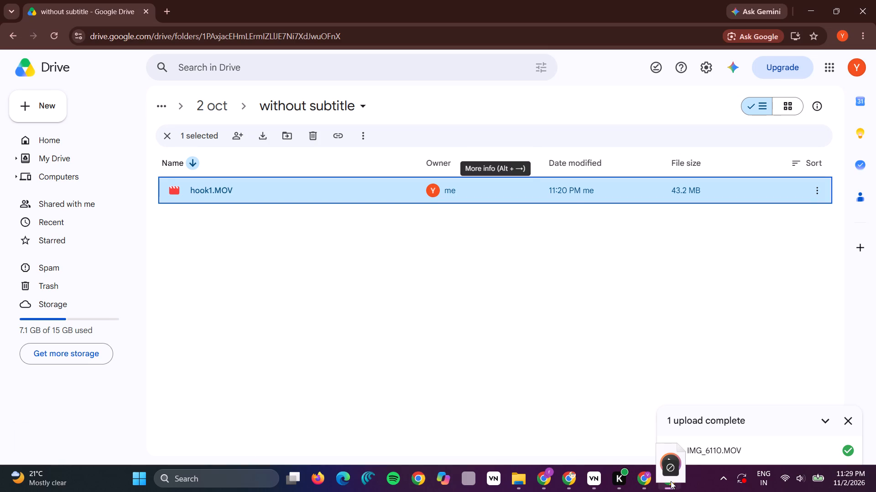
left_click_drag(671, 481, 687, 487)
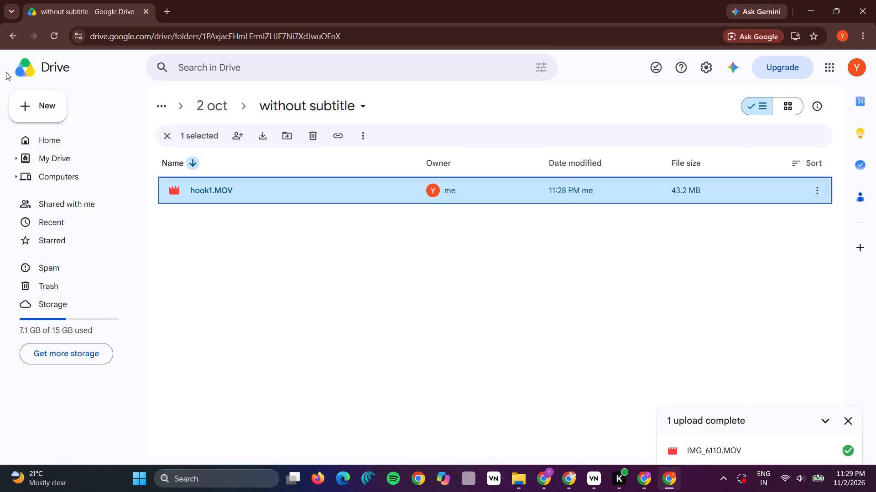
left_click(13, 32)
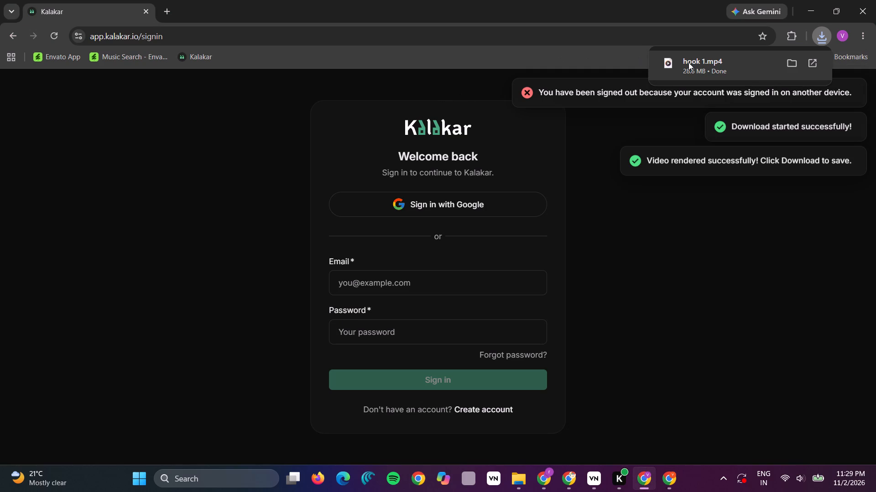
left_click_drag(688, 62, 621, 424)
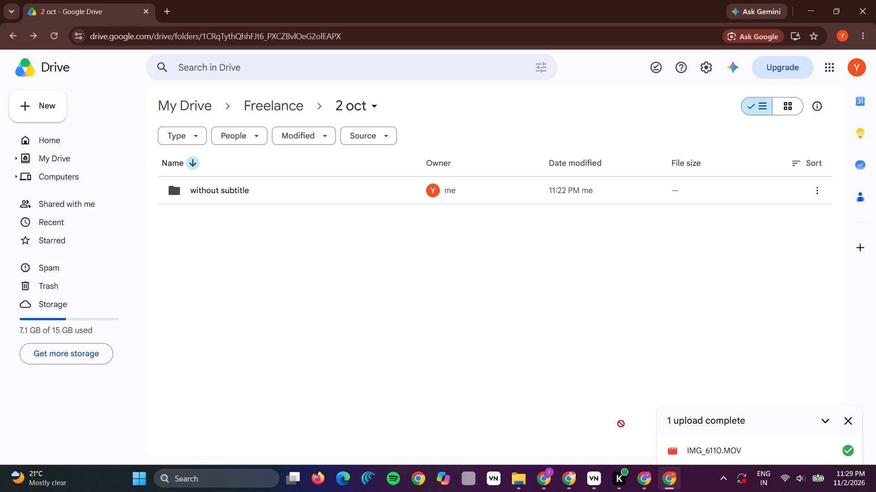
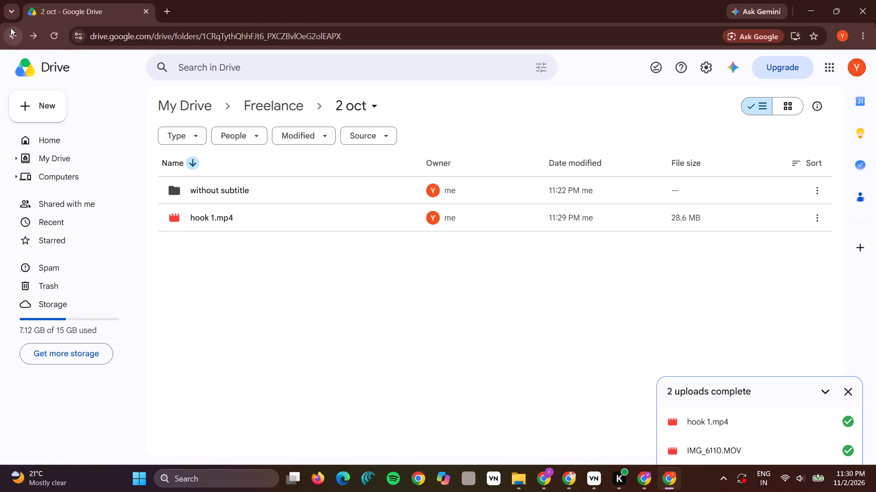
scroll(218, 369, "down", 4)
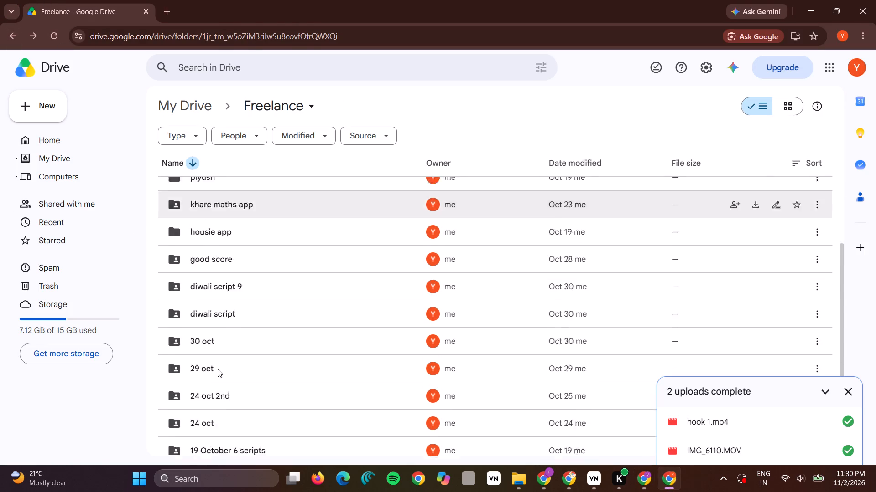
scroll(218, 369, "down", 1)
right_click(218, 388)
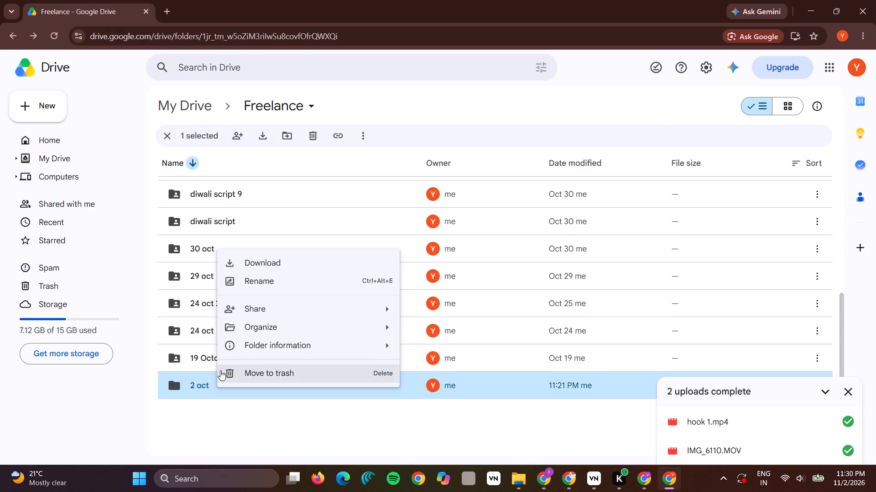
left_click(260, 275)
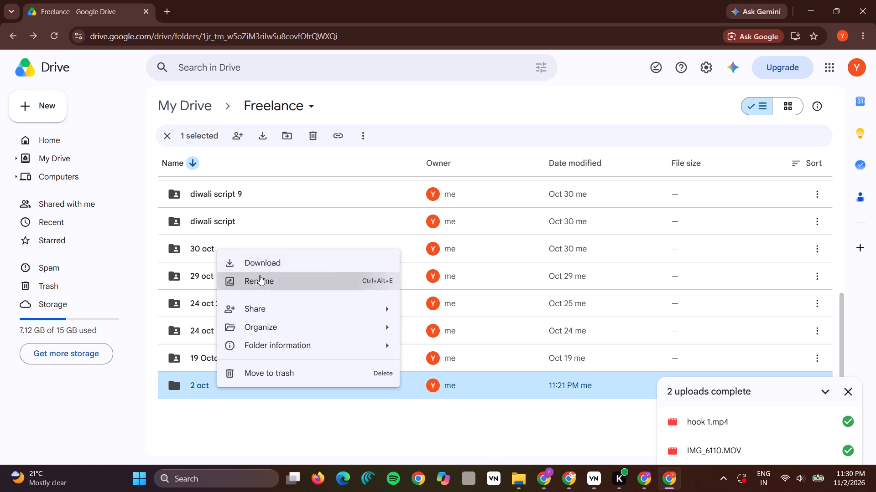
left_click(260, 275)
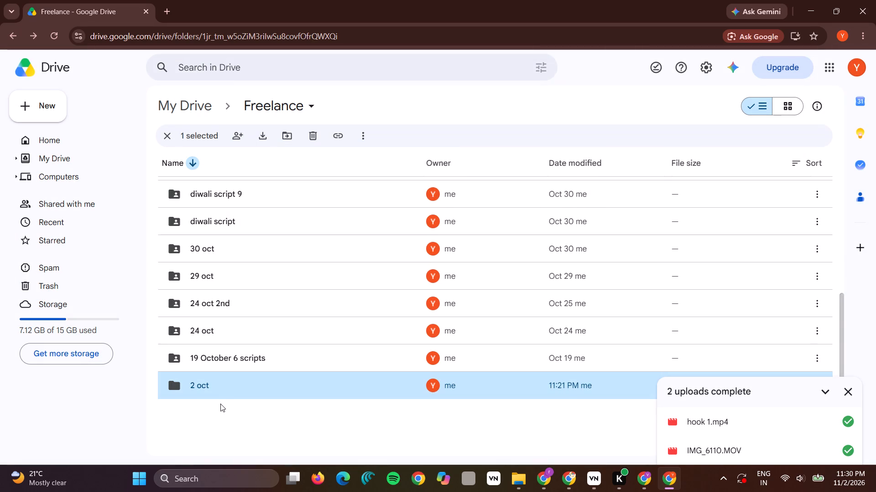
left_click(220, 392)
right_click(220, 392)
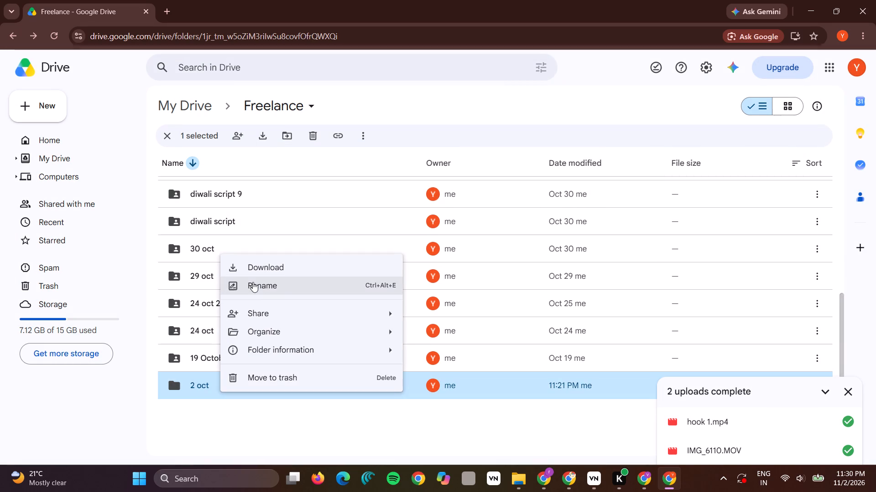
left_click(268, 287)
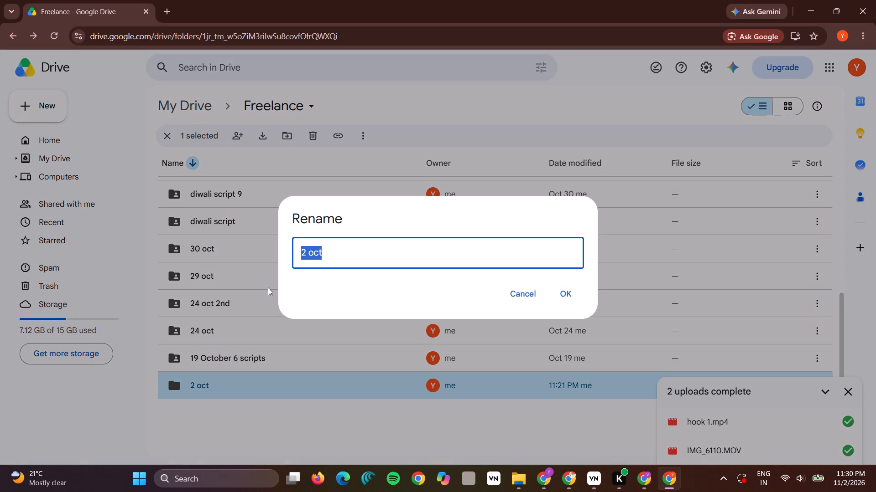
type("2 nov")
key("Return")
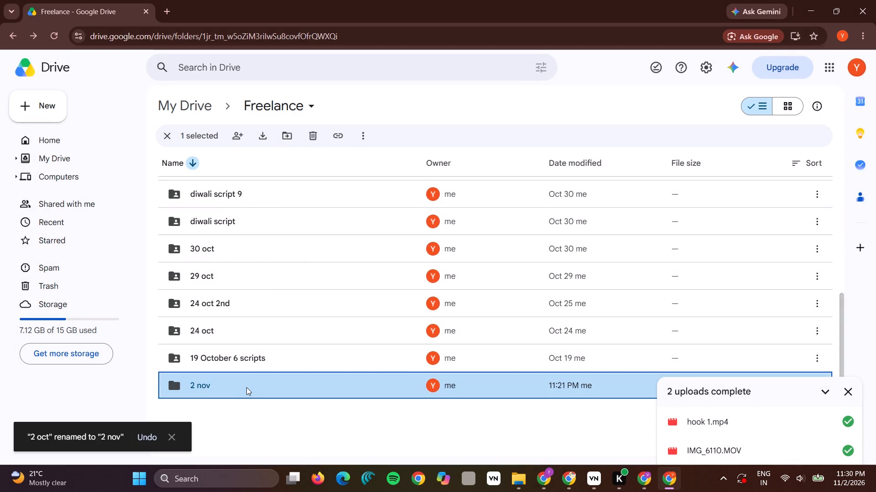
Share the "2 nov" folder with anyone who has the link and copy its link.
right_click(246, 387)
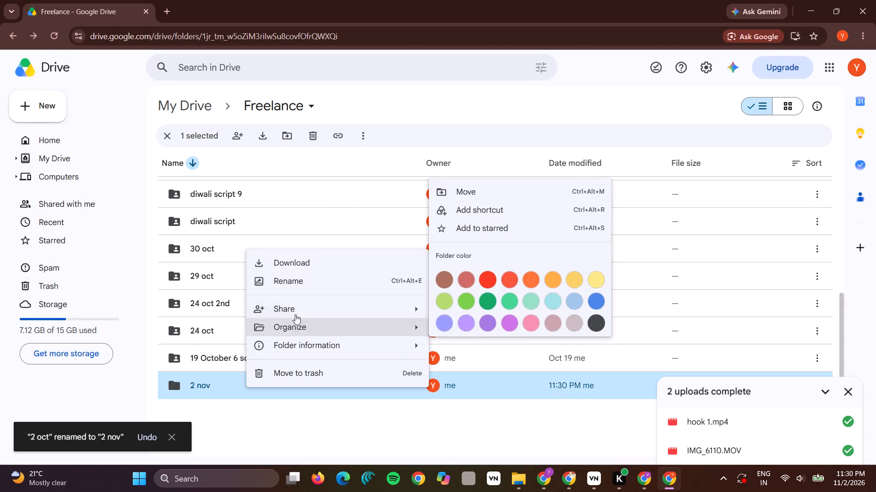
left_click(477, 321)
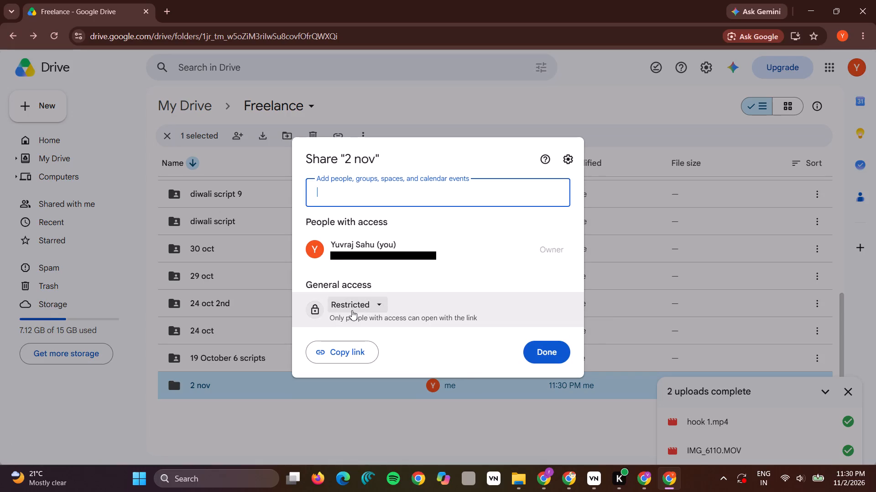
left_click(352, 310)
left_click(358, 367)
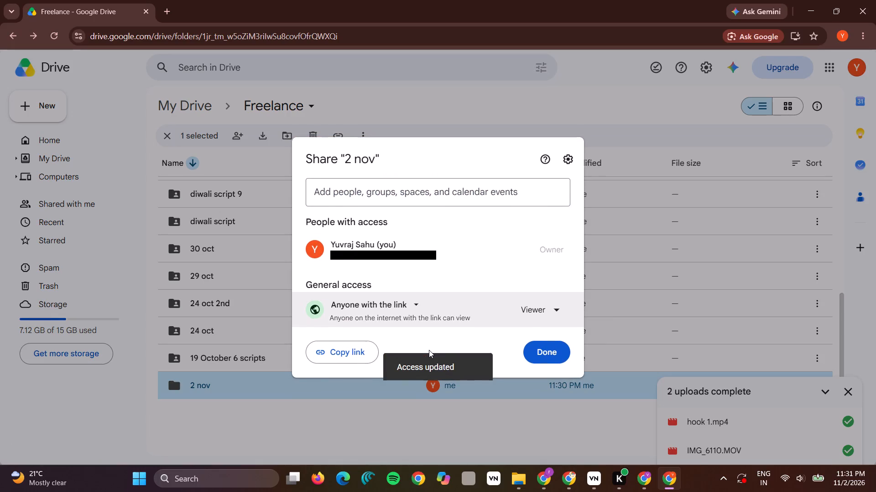
left_click(334, 348)
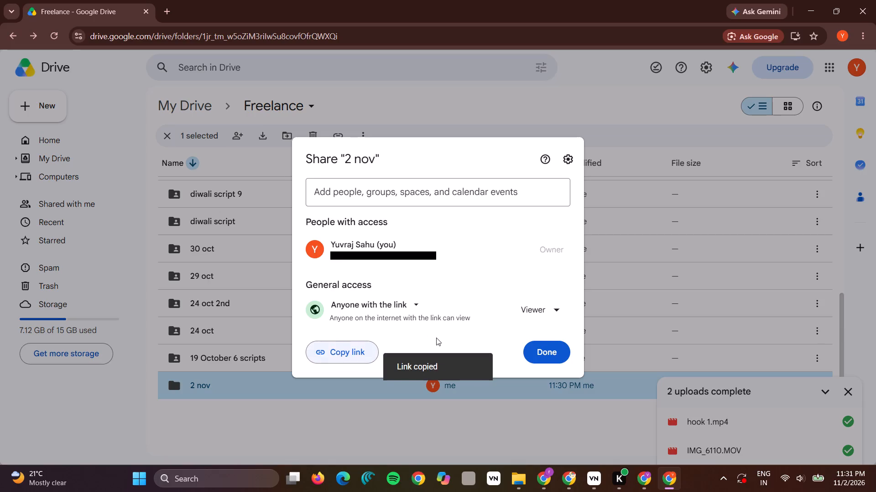
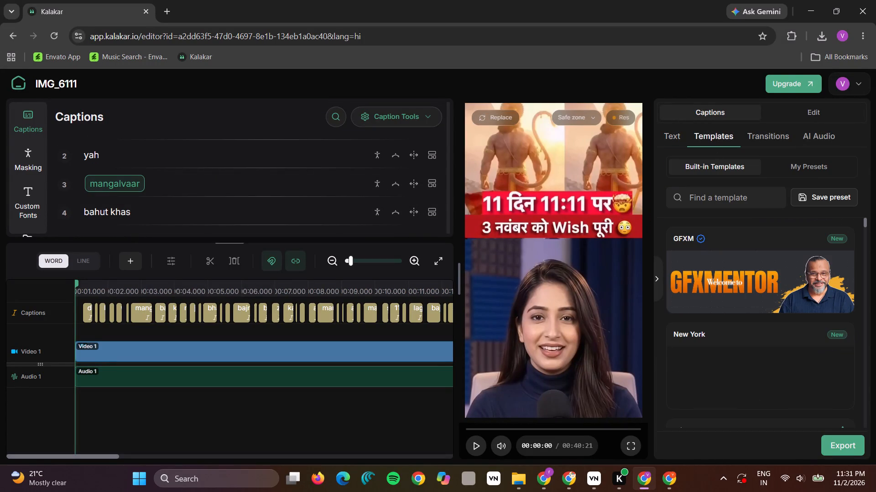
Apply the Ali Abdaal built-in template to the captions, with playback paused where the first caption shows.
scroll(714, 383, "down", 1)
left_click(714, 383)
key("space")
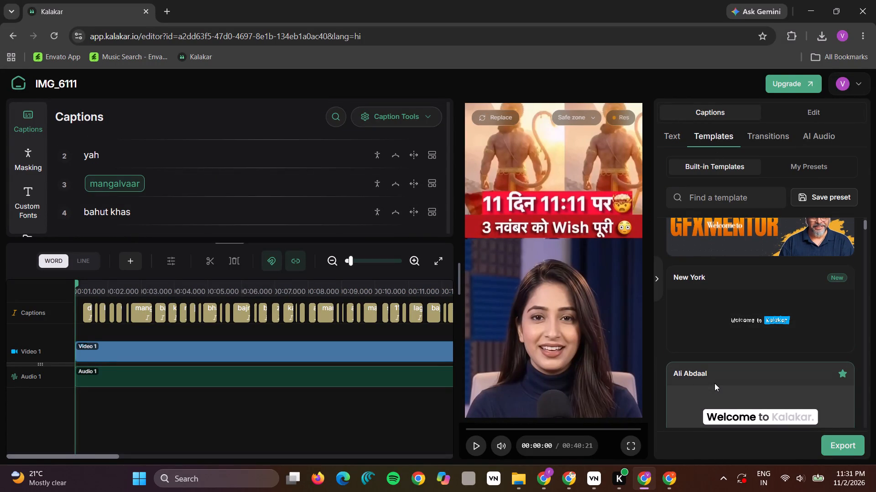
key("space")
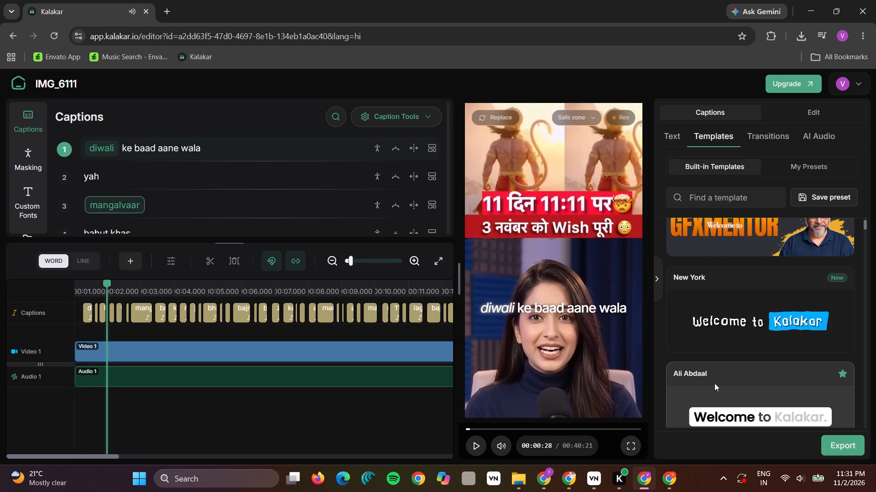
left_click(731, 418)
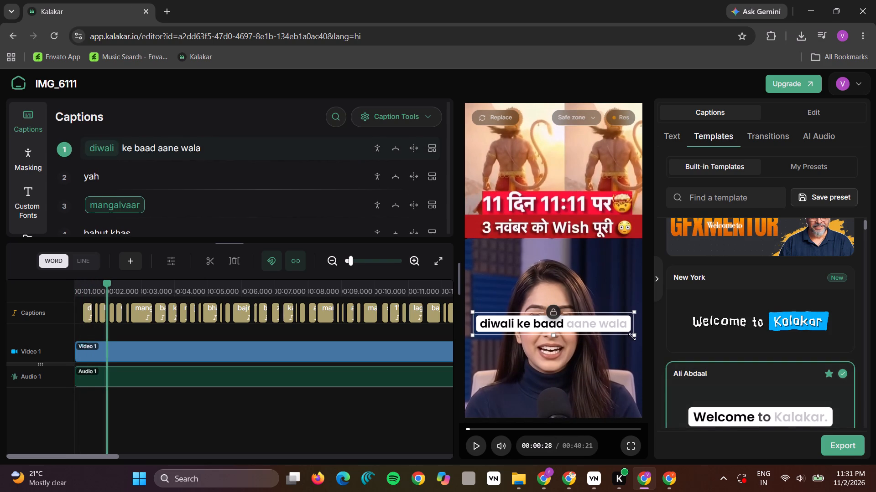
Shrink the caption box to about two-thirds of the video width and centre it horizontally just below the red Hindi headline banner.
left_click_drag(632, 337, 572, 320)
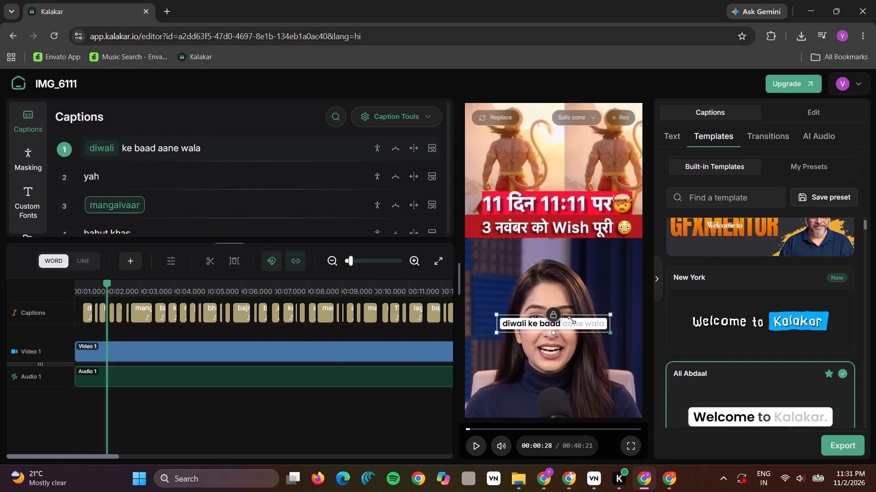
left_click_drag(566, 328, 554, 246)
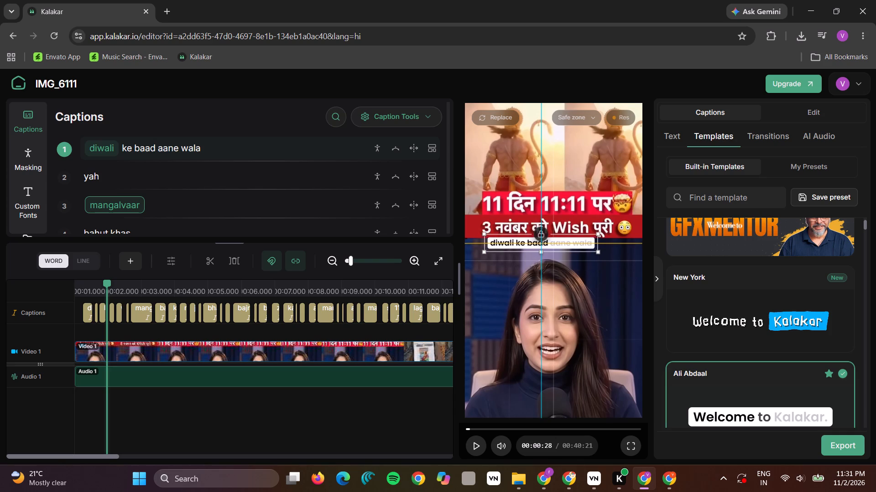
left_click_drag(554, 246, 559, 251)
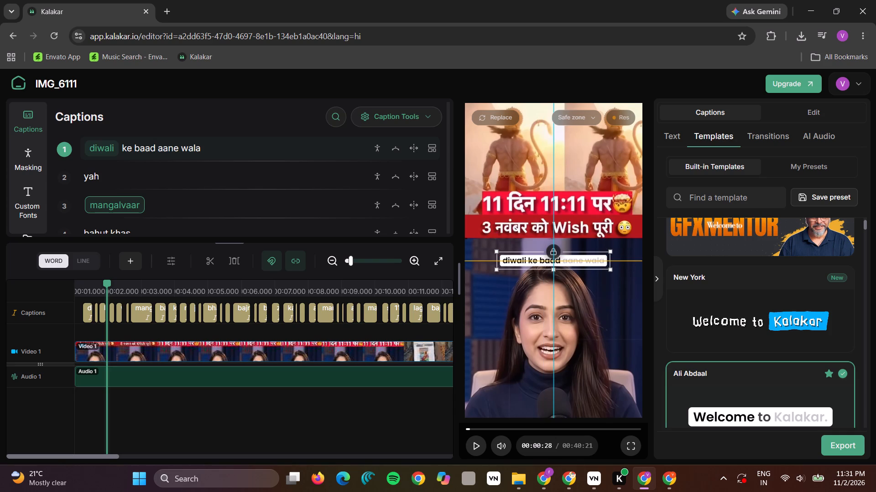
left_click_drag(559, 251, 559, 249)
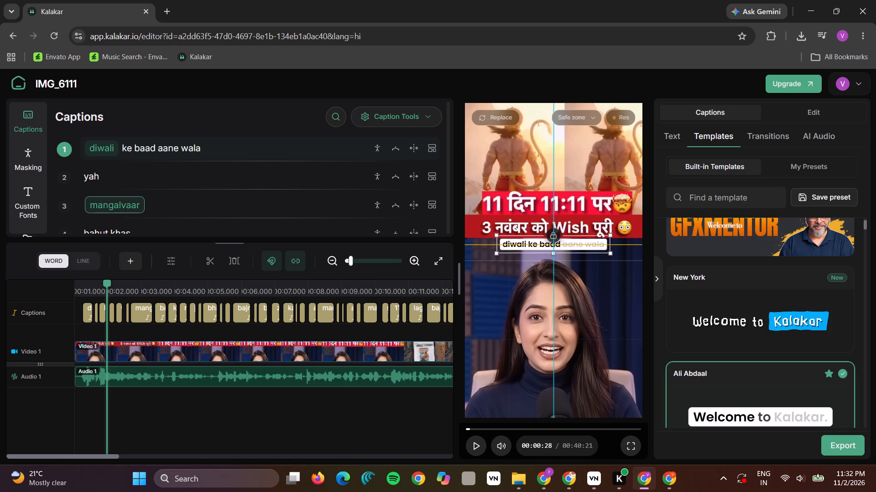
left_click(605, 282)
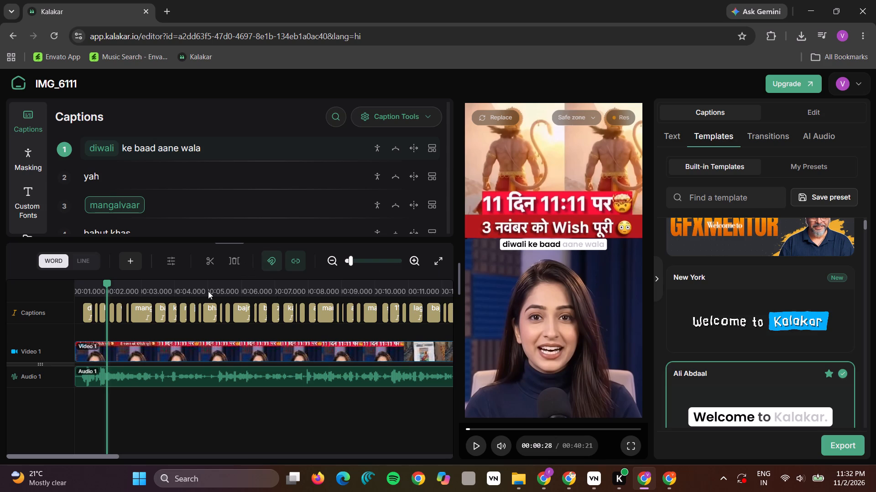
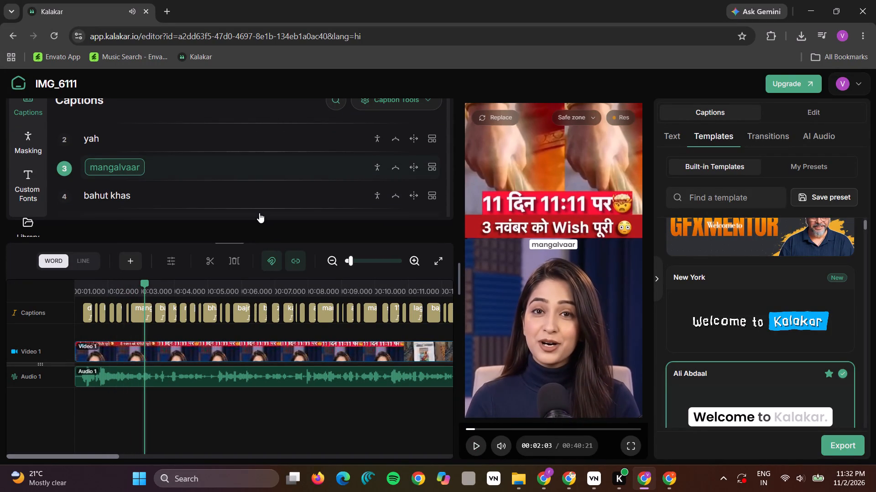
Regroup the opening caption words into the lines "diwali ke baad aane wala yah" and "mangalvaar bahut khas".
scroll(259, 213, "up", 3)
left_click(136, 186)
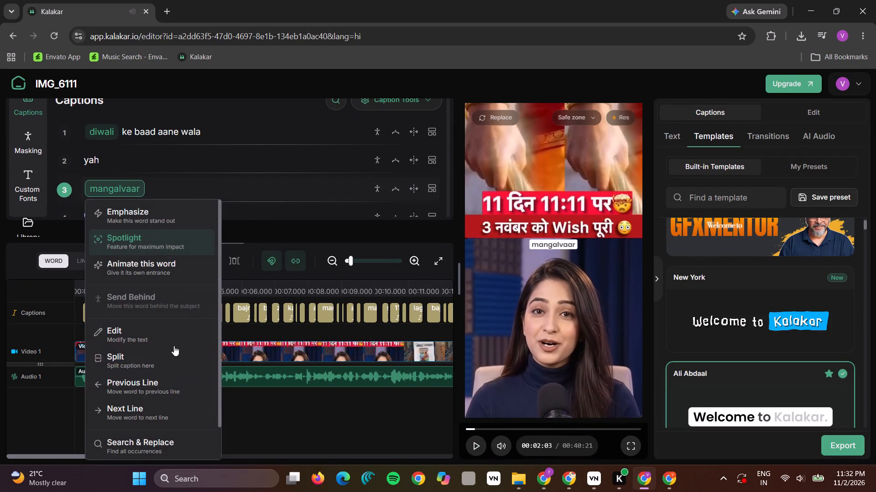
left_click(178, 392)
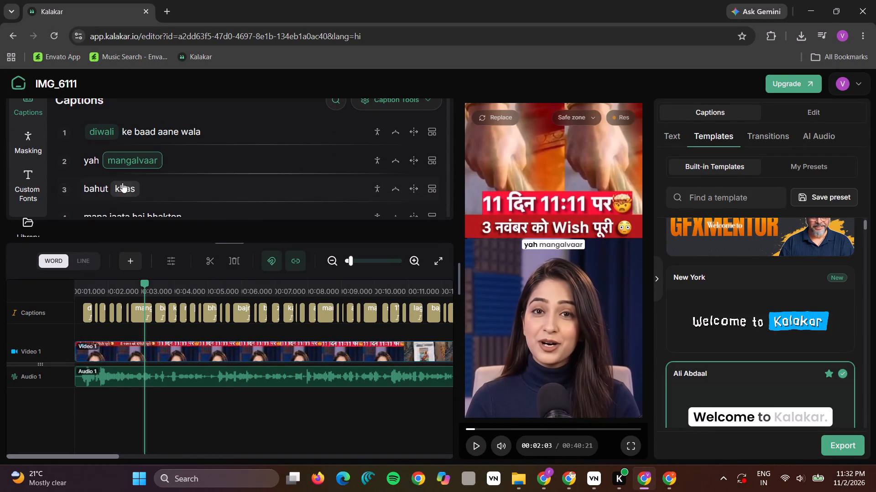
left_click(122, 183)
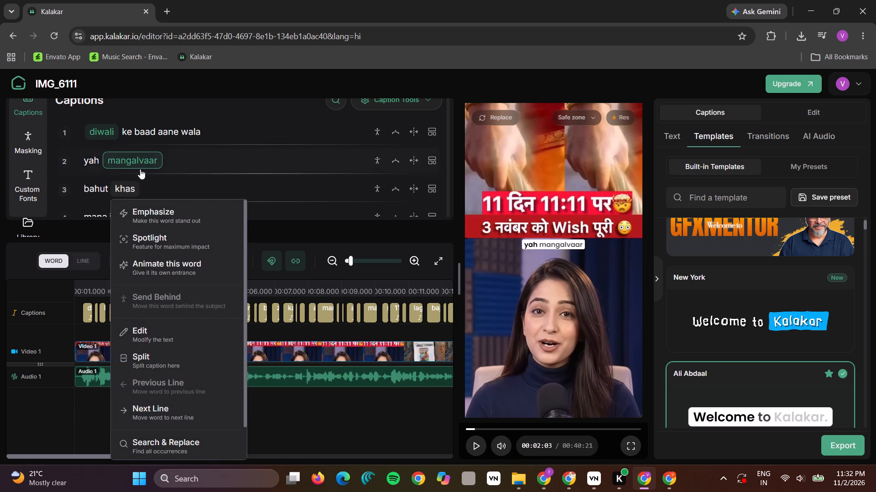
left_click(137, 164)
left_click(152, 372)
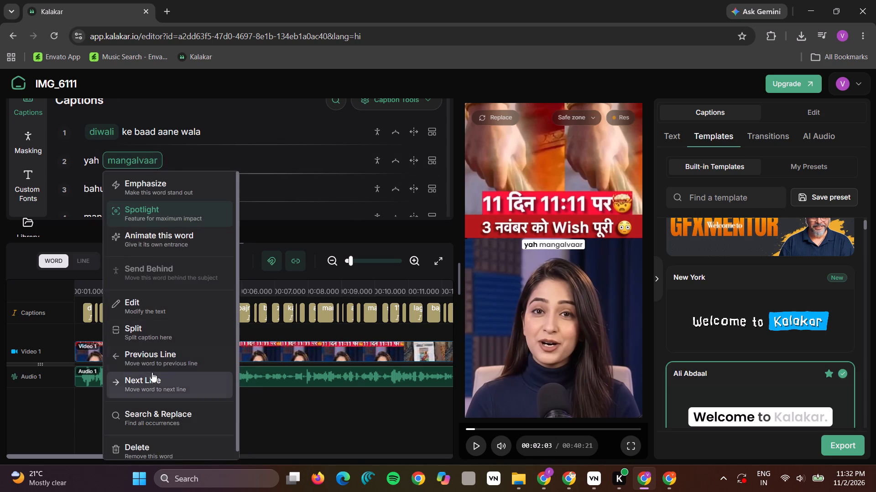
left_click(85, 152)
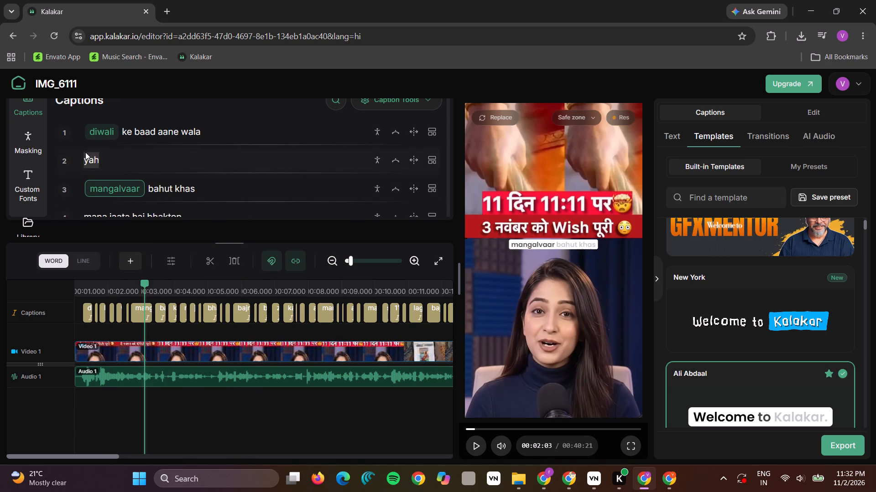
left_click(88, 163)
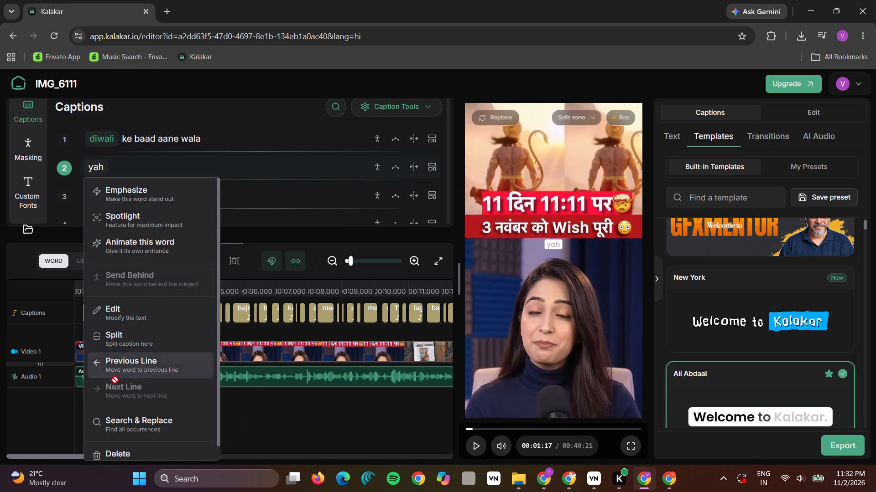
left_click(124, 366)
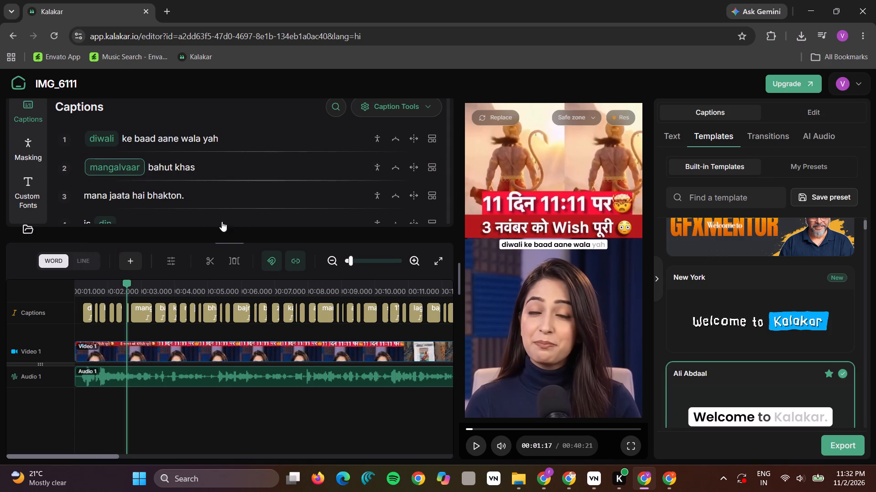
Move "bajrangbali" up to the previous caption line so it reads "is din bajrangbali".
scroll(177, 200, "down", 1)
left_click(130, 199)
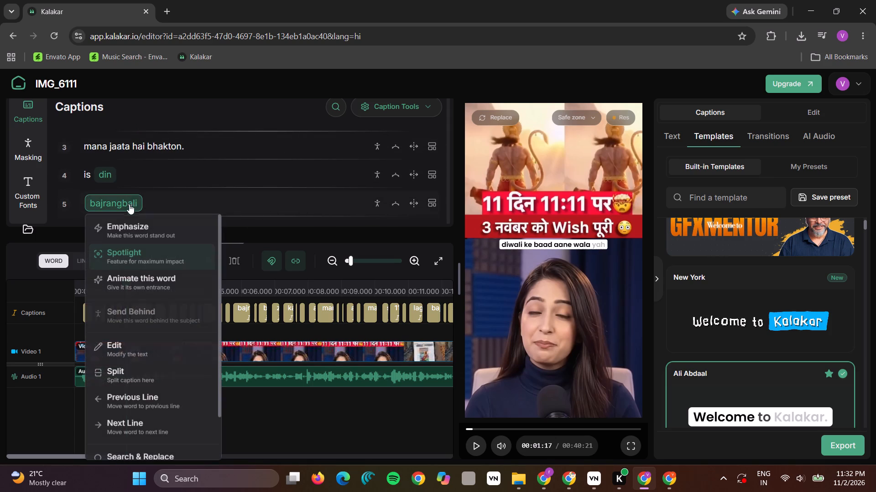
left_click(146, 394)
Regroup the words after "is din bajrangbali" into one caption line, "ki bhakti zarur karna.", leaving "yah ek aisa" as its own line.
scroll(164, 209, "down", 1)
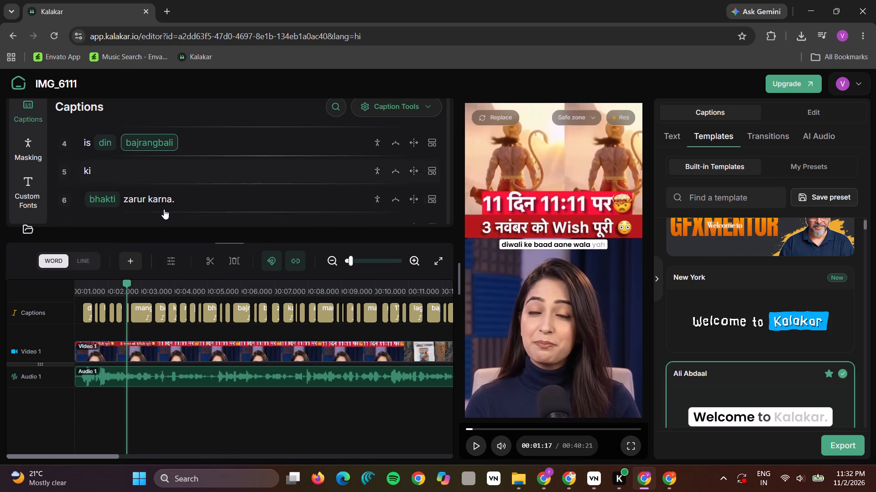
scroll(164, 209, "down", 1)
left_click(167, 180)
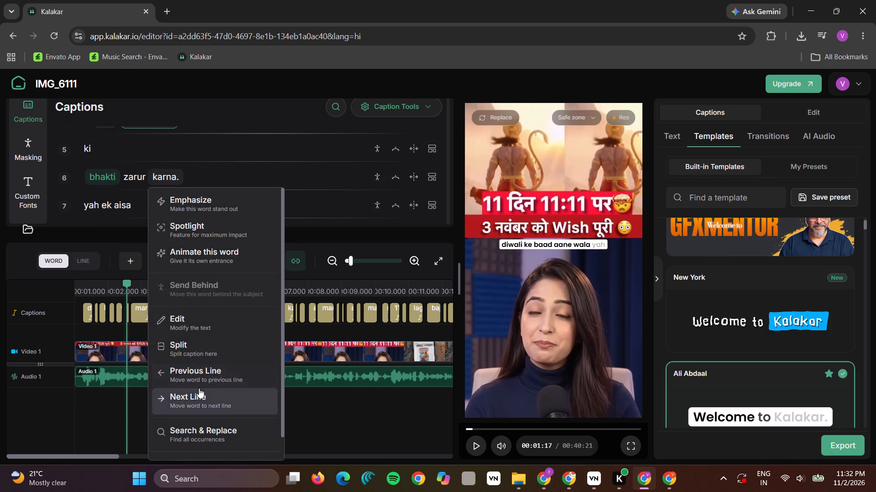
left_click(199, 388)
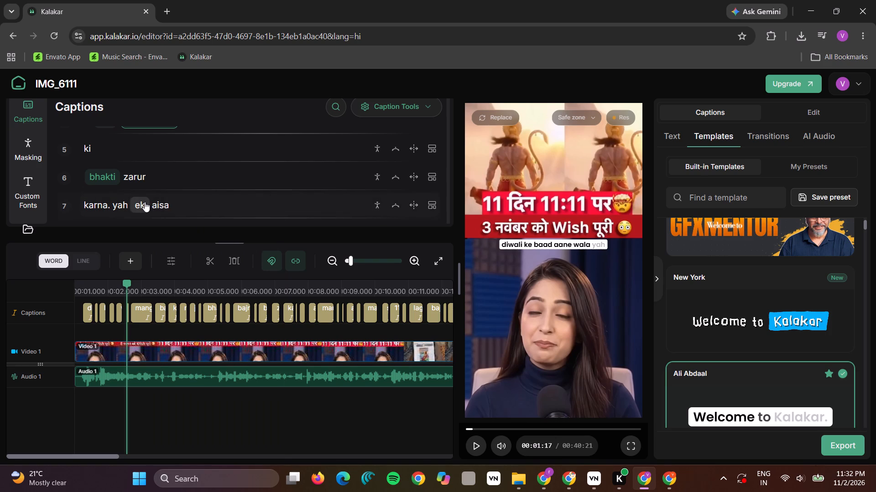
left_click(136, 185)
left_click(136, 171)
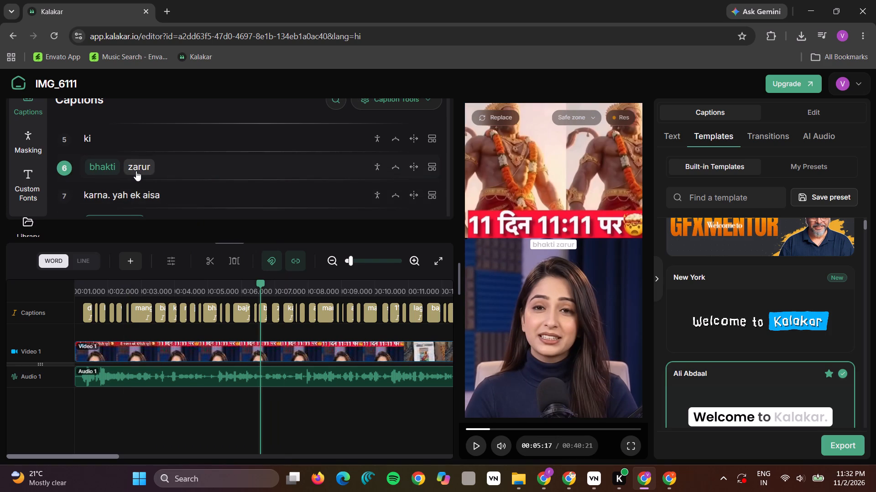
left_click(192, 356)
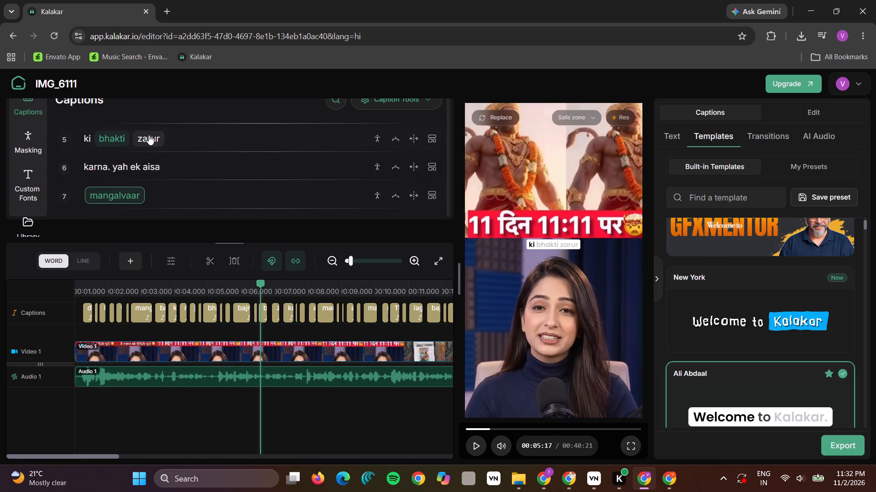
left_click(148, 135)
left_click(193, 359)
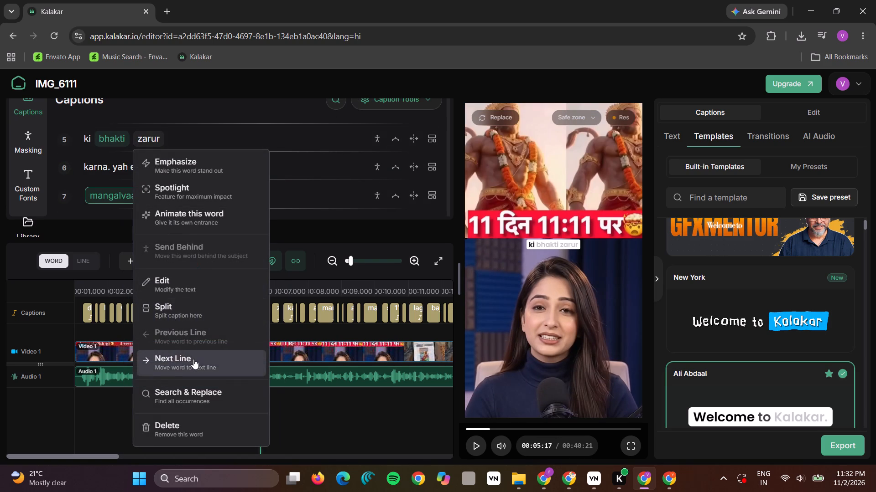
scroll(137, 138, "up", 1)
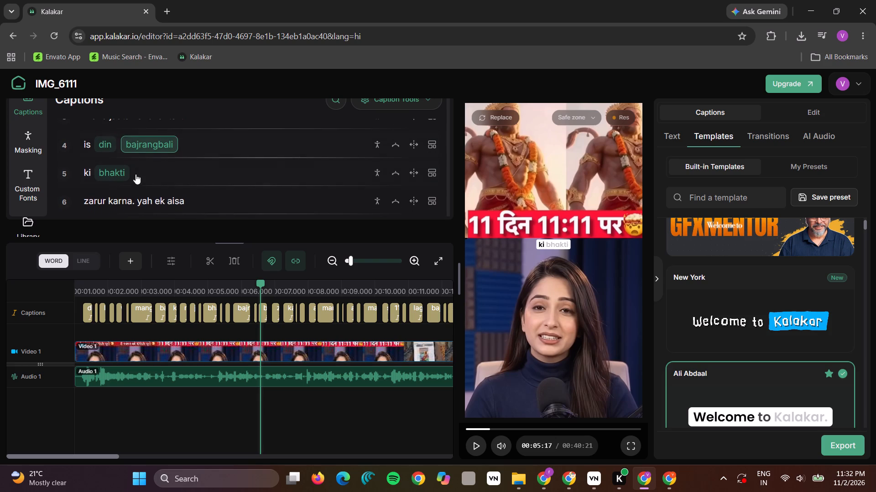
left_click(128, 197)
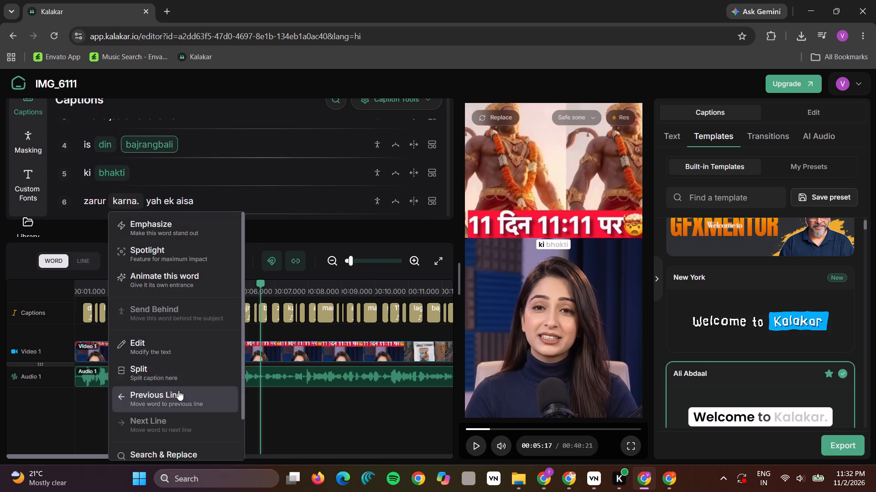
left_click(178, 390)
Merge the following short captions into two lines, "yah ek aisa mangalvaar" and "hai ki agar is mangalvaar".
scroll(168, 200, "down", 1)
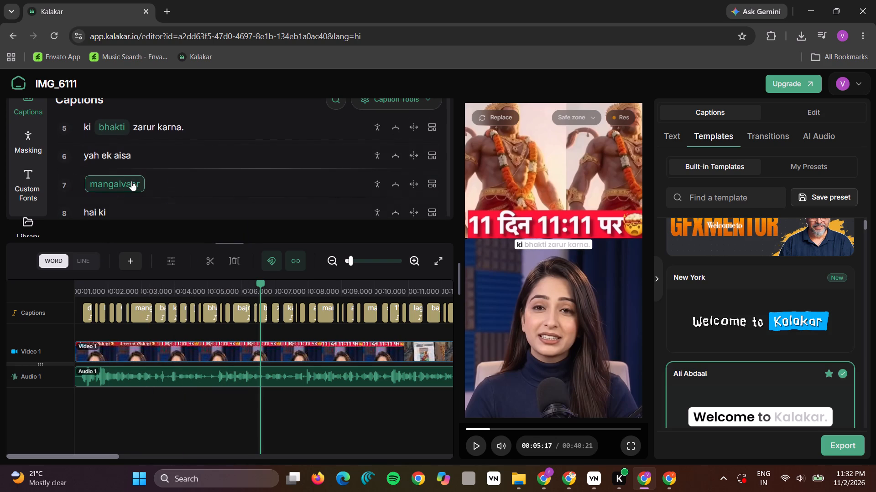
left_click(127, 177)
left_click(147, 373)
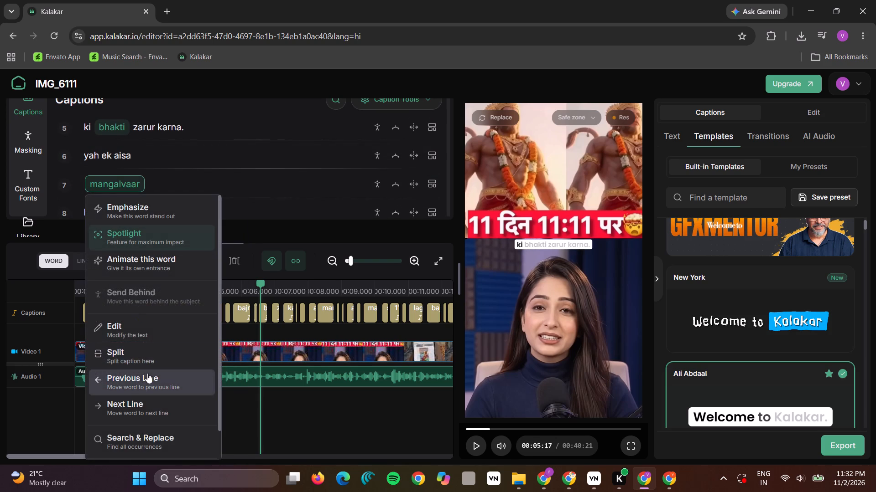
scroll(172, 195, "down", 1)
left_click(106, 178)
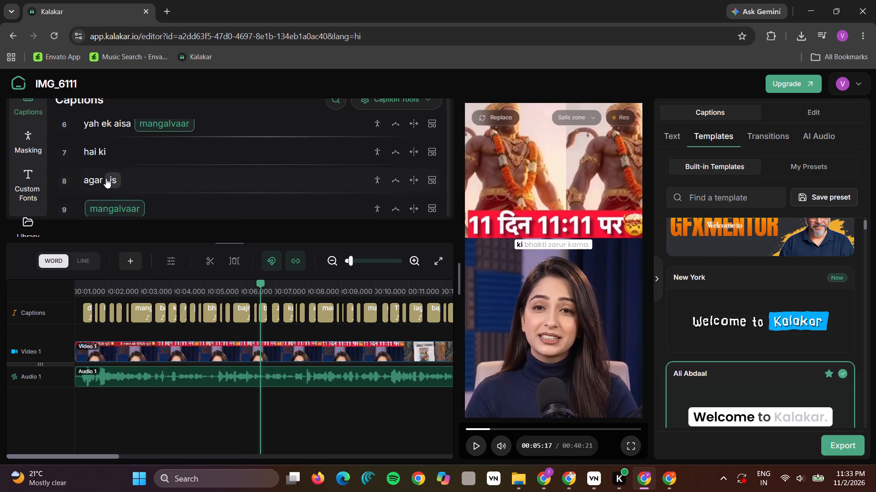
left_click(147, 371)
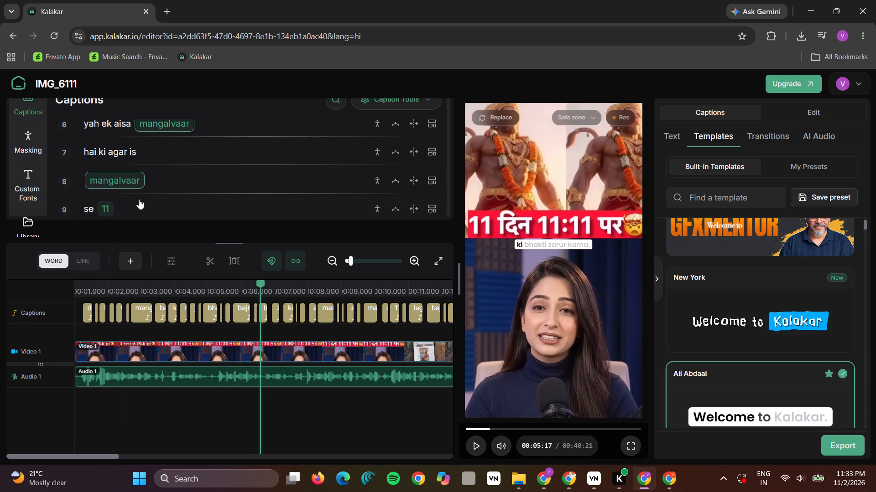
left_click(134, 192)
left_click(132, 164)
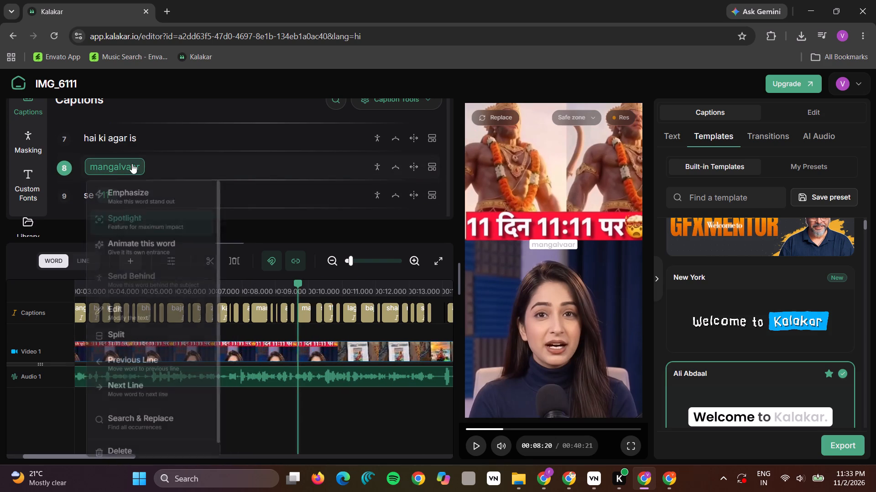
left_click(151, 365)
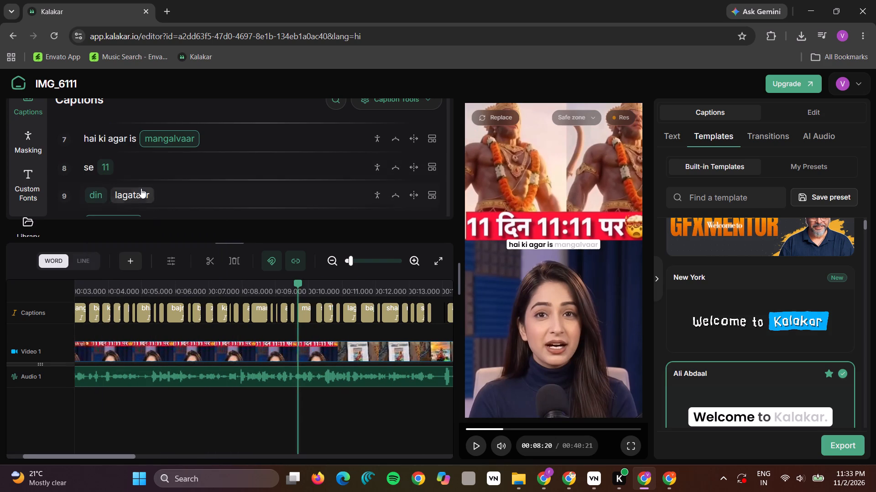
Regroup the following captions into the lines "se 11 din lagataar" and "bajrangbali ke shaktishali".
left_click(140, 188)
left_click(149, 390)
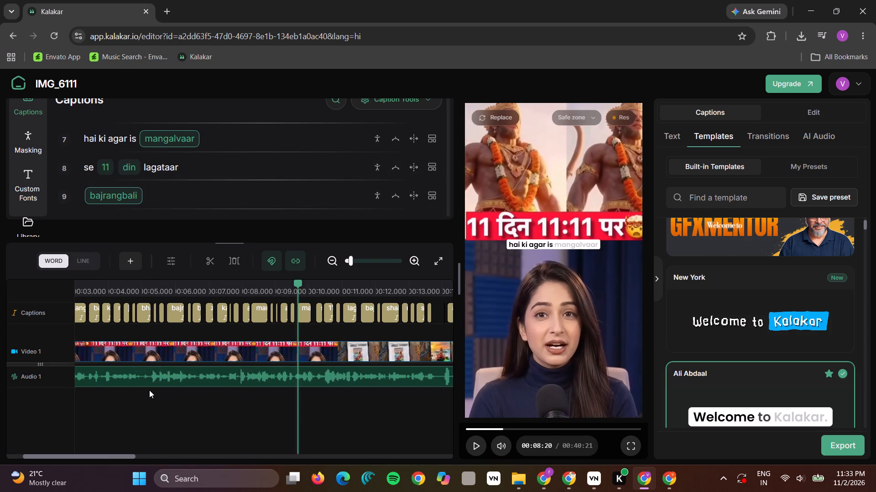
scroll(134, 200, "down", 1)
left_click(121, 185)
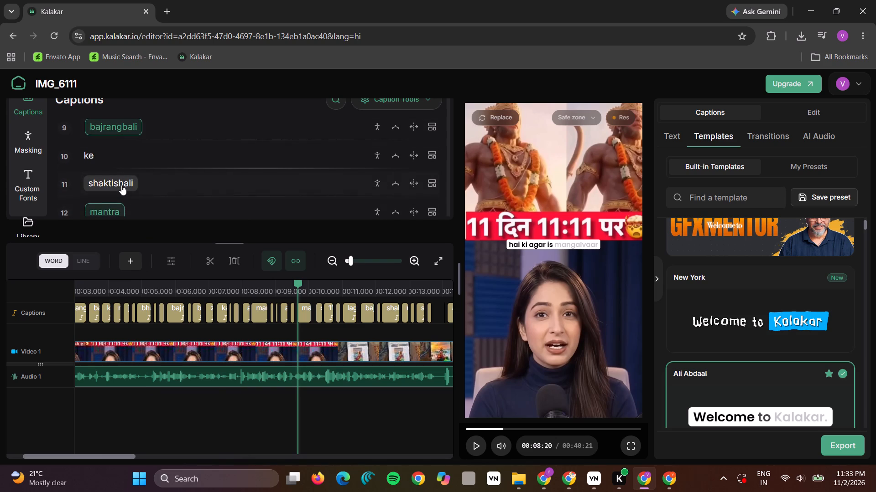
left_click(136, 373)
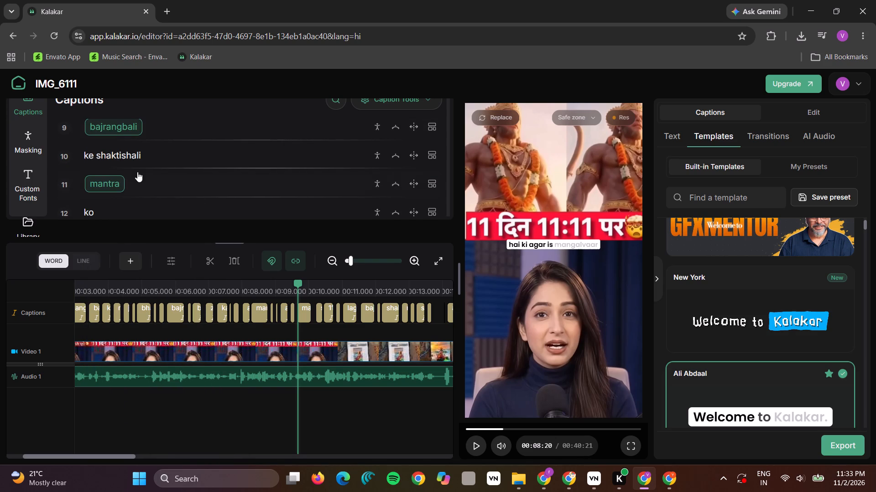
left_click(130, 155)
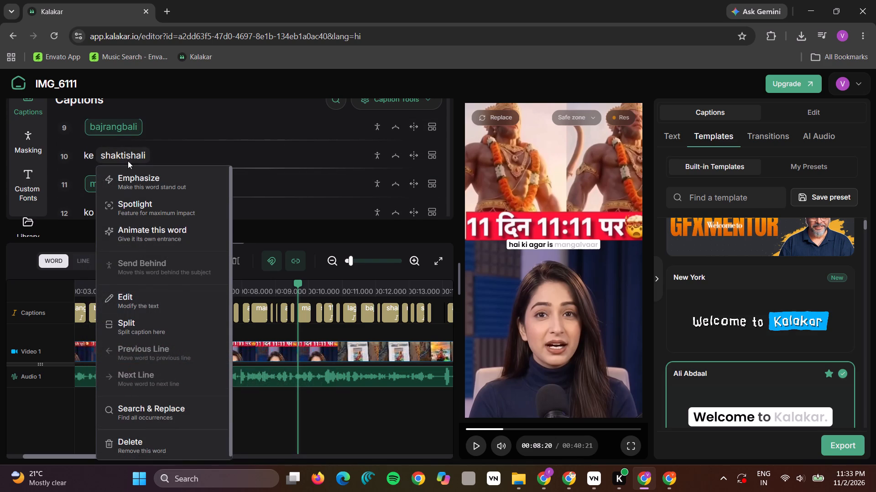
left_click(109, 132)
left_click(124, 340)
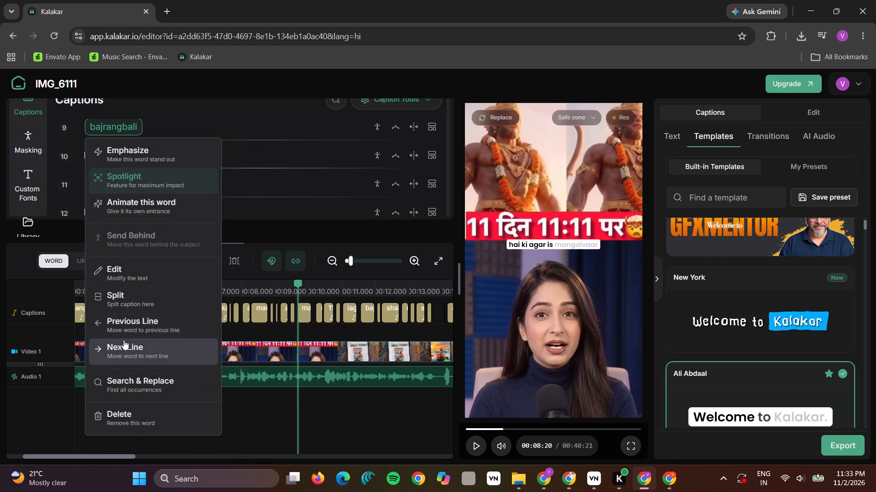
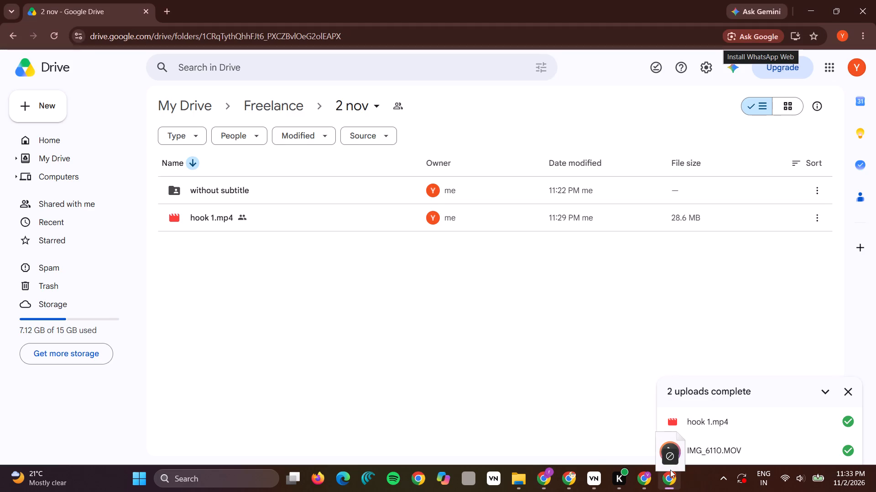
Return to the Kalakar editor and regroup the captions into "mantra ko share kiya to aapki" and "wish puri hone se koi nahi".
left_click_drag(670, 470, 466, 192)
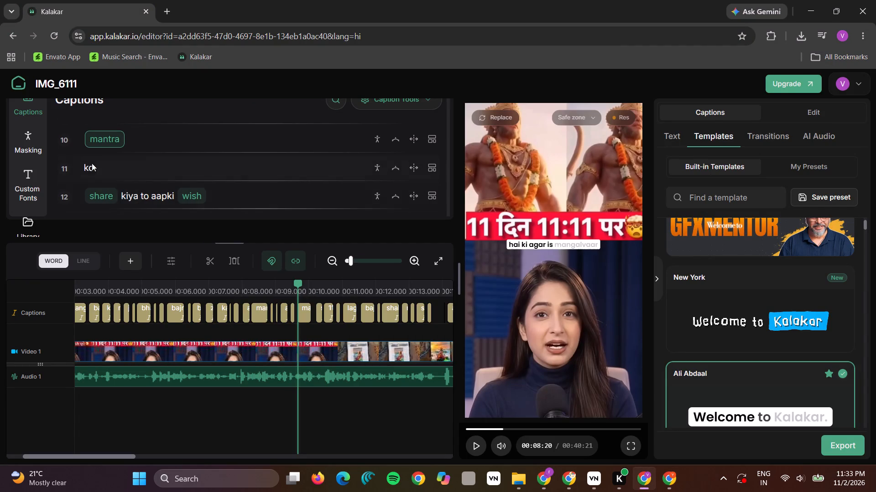
left_click(90, 163)
left_click(142, 387)
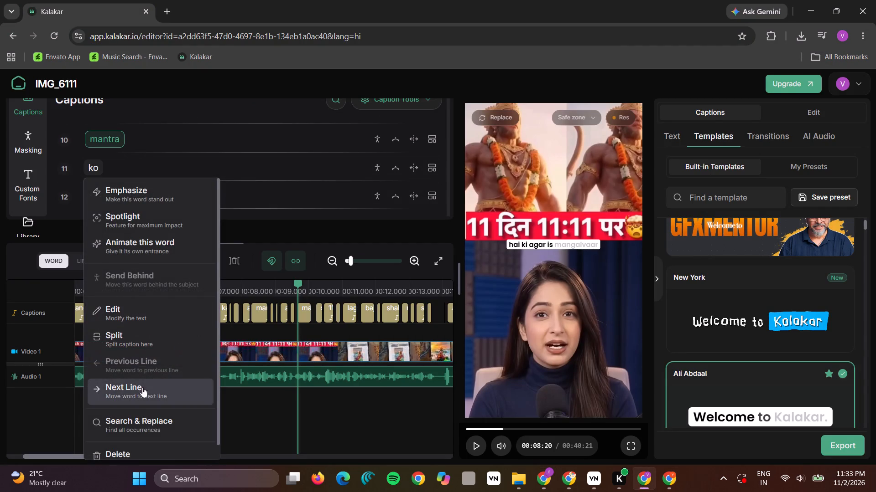
left_click(181, 167)
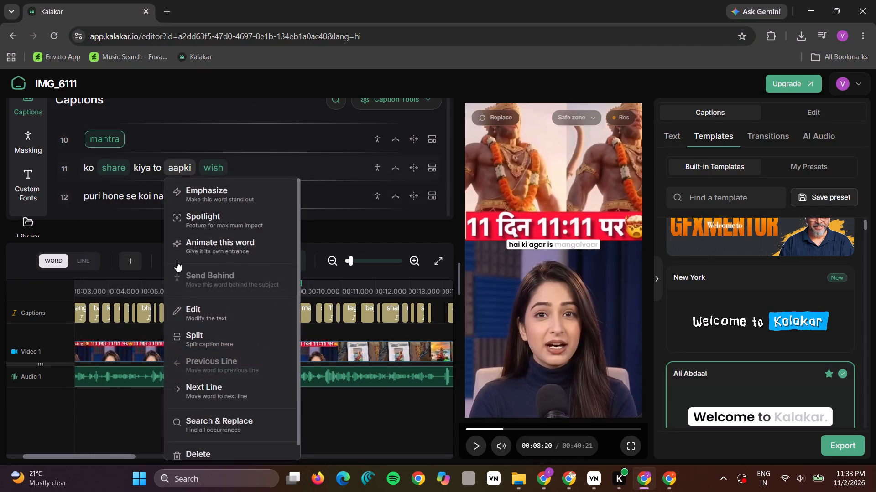
left_click(204, 163)
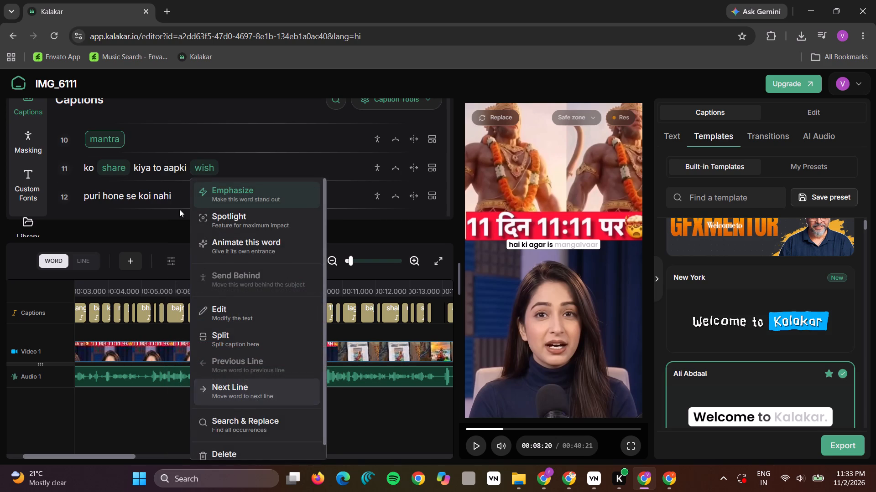
left_click(115, 139)
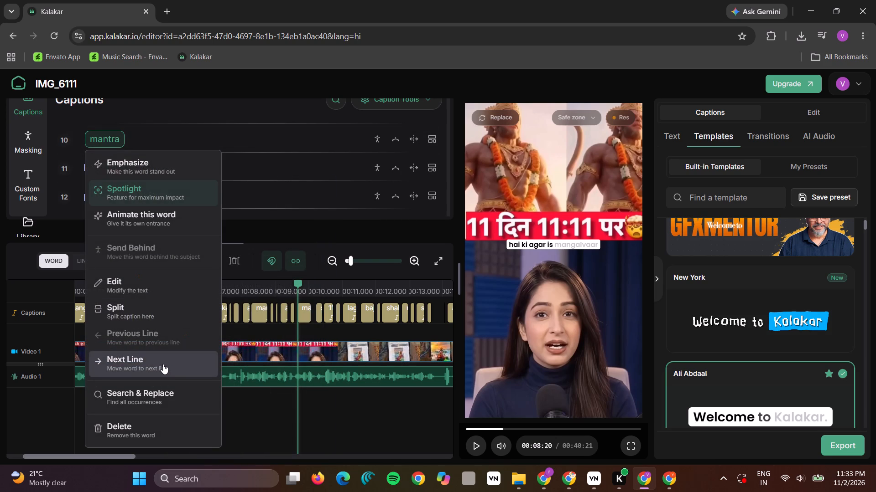
left_click(163, 364)
left_click(245, 139)
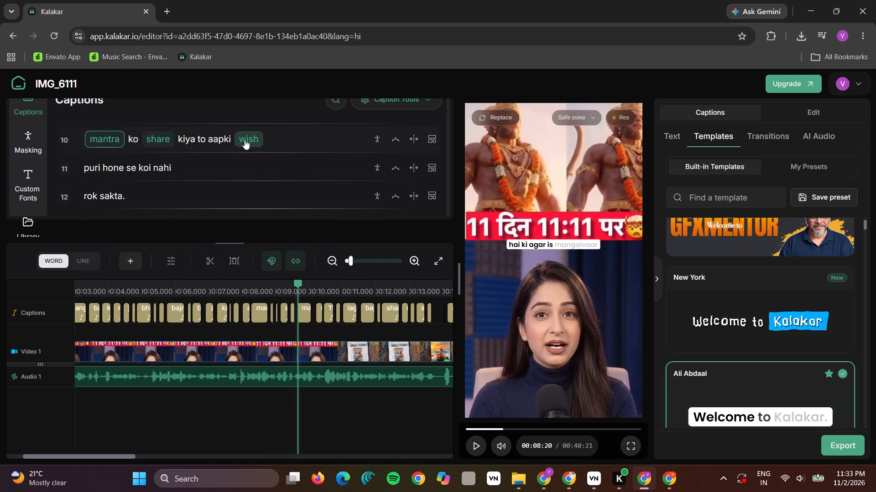
left_click(273, 368)
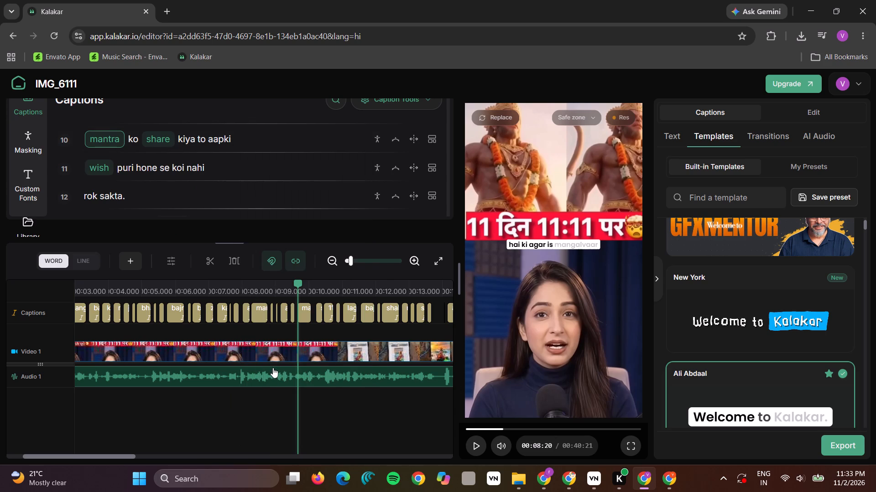
Regroup the captions after "milenge bhagwan ke" into the lines "shaktishali mantra" and "wale status vah bhi naam".
scroll(155, 166, "down", 2)
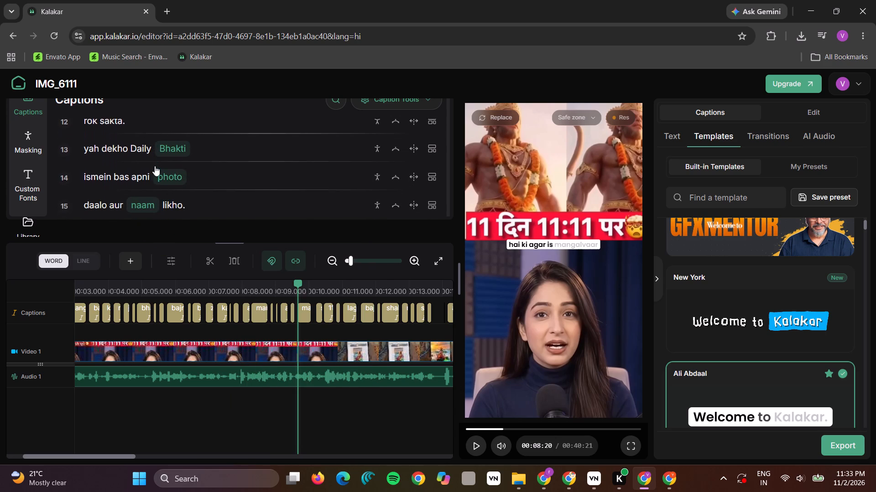
scroll(155, 166, "down", 2)
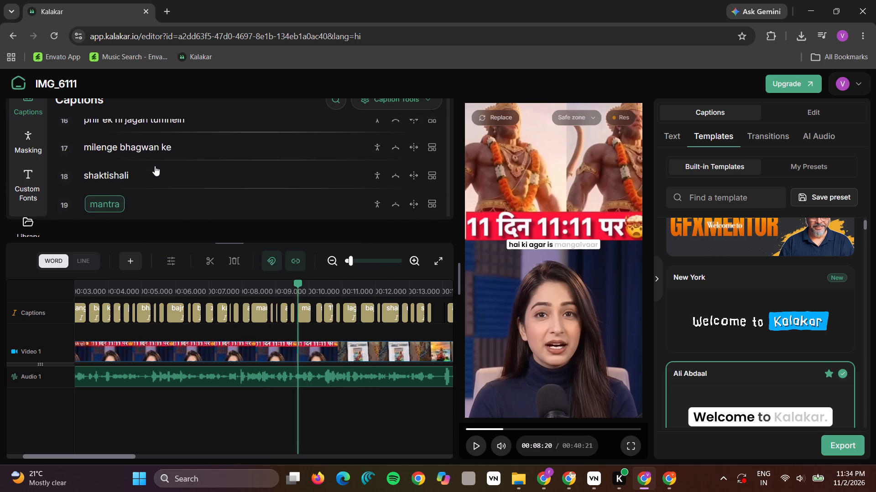
scroll(155, 166, "down", 1)
left_click(113, 184)
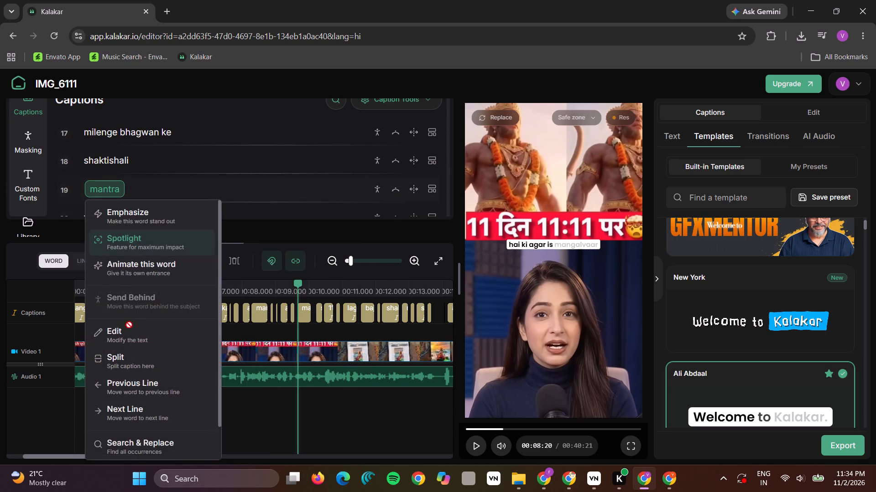
left_click(137, 382)
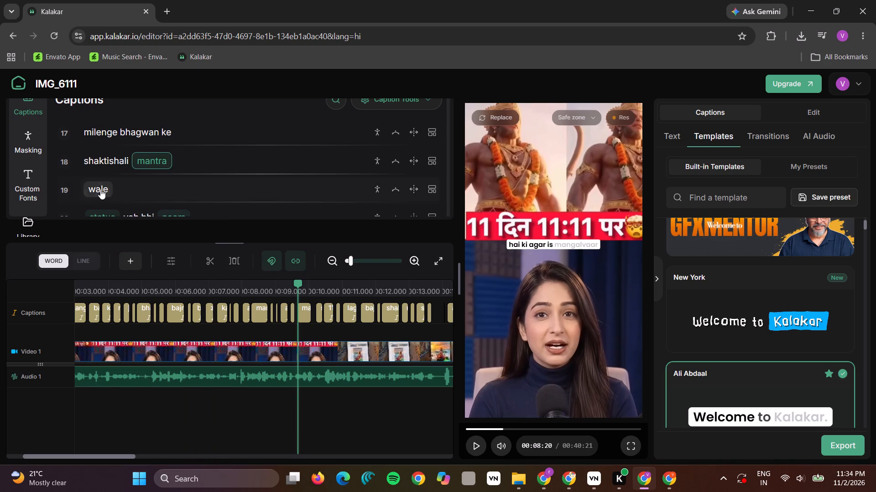
left_click(100, 189)
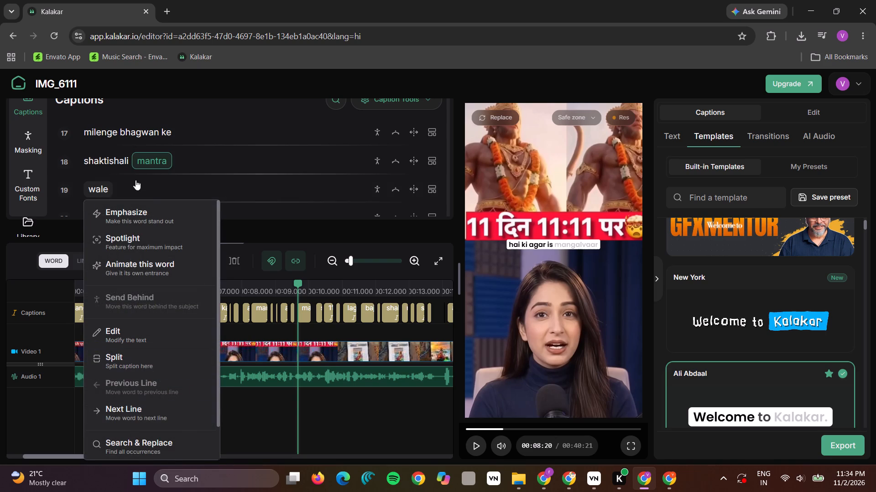
left_click(106, 189)
left_click(106, 189)
left_click(129, 408)
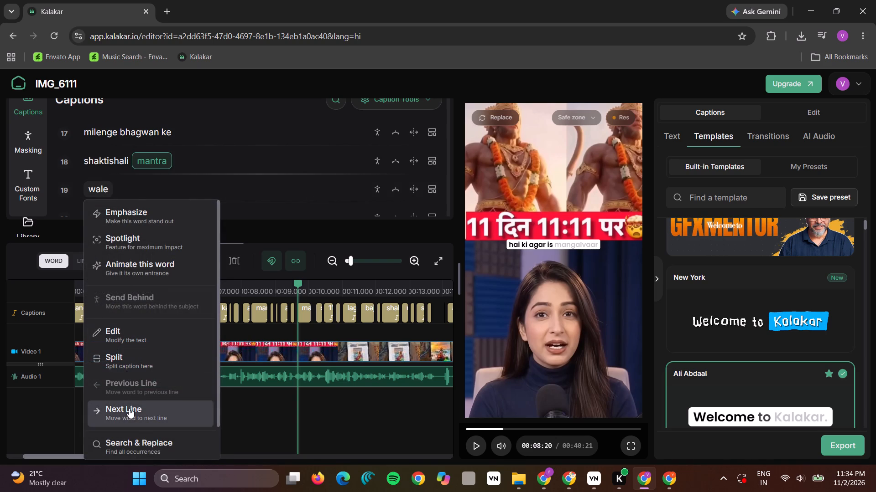
Move single-word captions up to their previous lines, forming "in dino bajrangbali" and "apne bhakton ki manokamna".
scroll(150, 190, "down", 2)
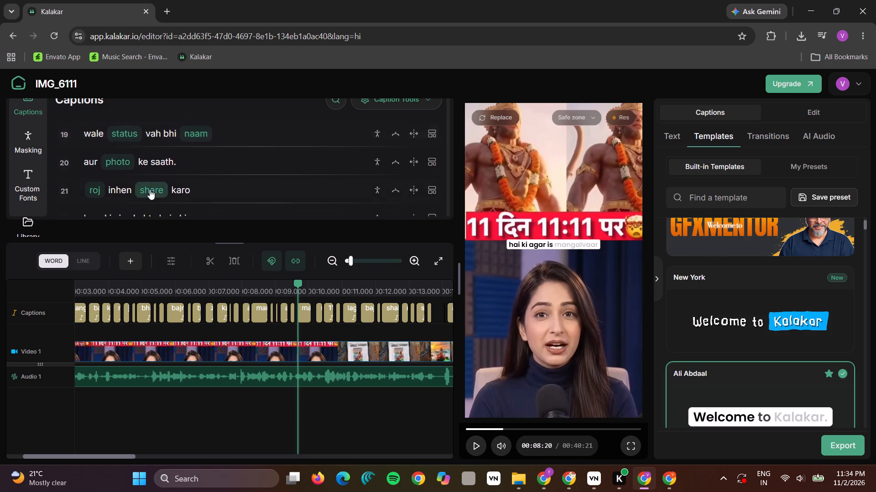
scroll(150, 190, "down", 1)
left_click(125, 208)
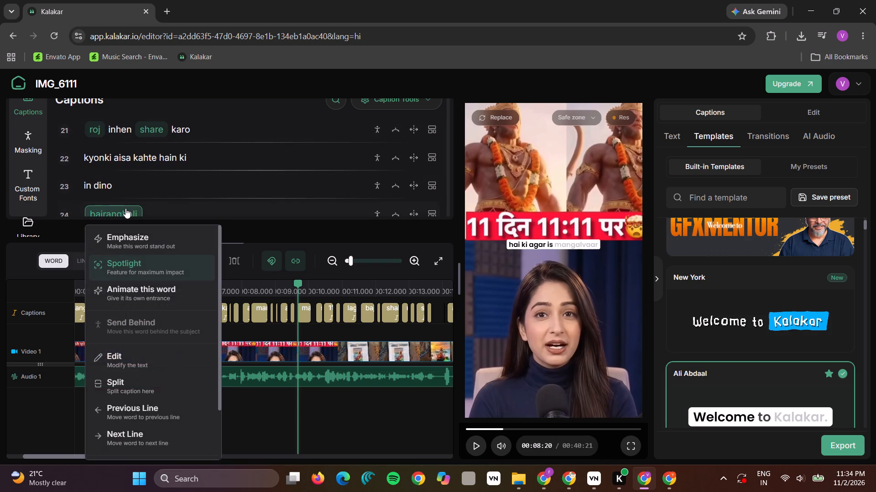
left_click(127, 400)
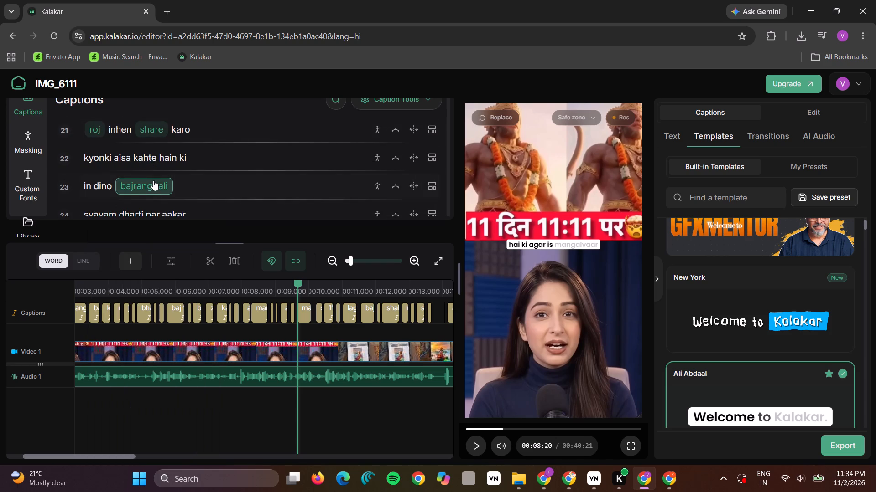
scroll(153, 180, "down", 2)
left_click(126, 182)
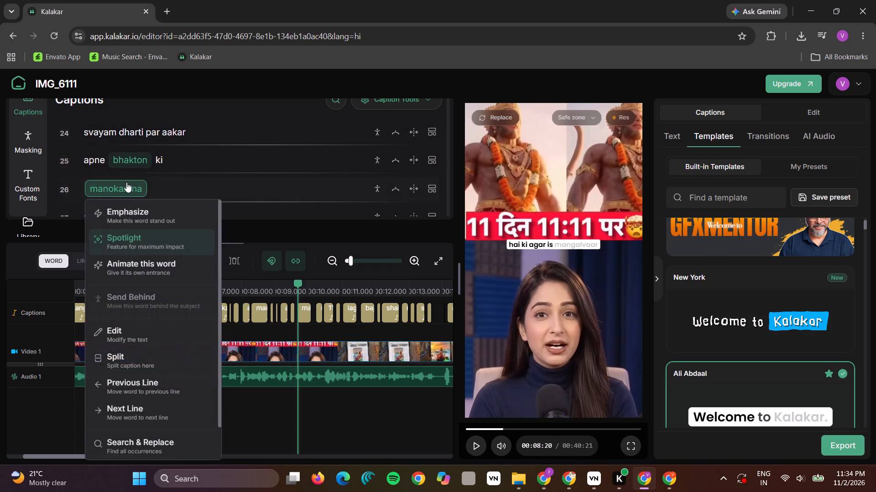
left_click(120, 395)
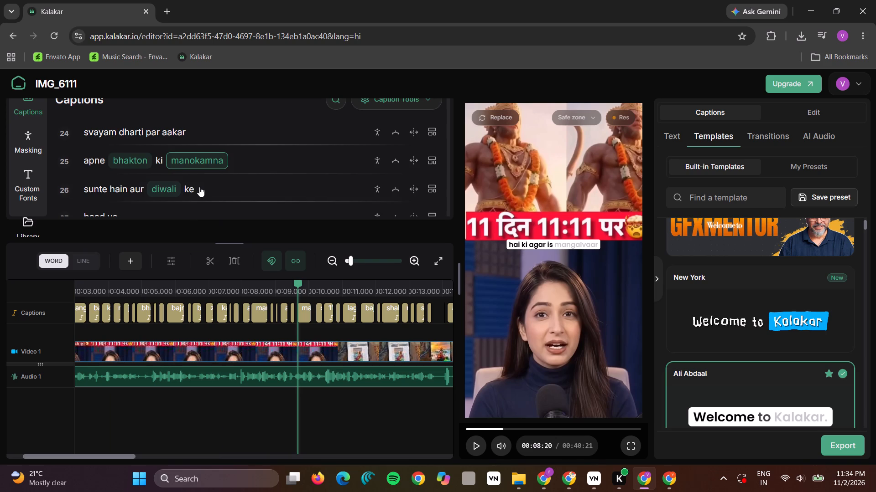
Regroup the captions after "sunte hain aur diwali ke" into "baad us manokamna" and "ko puri kar dete hain.".
scroll(199, 187, "down", 2)
left_click(133, 171)
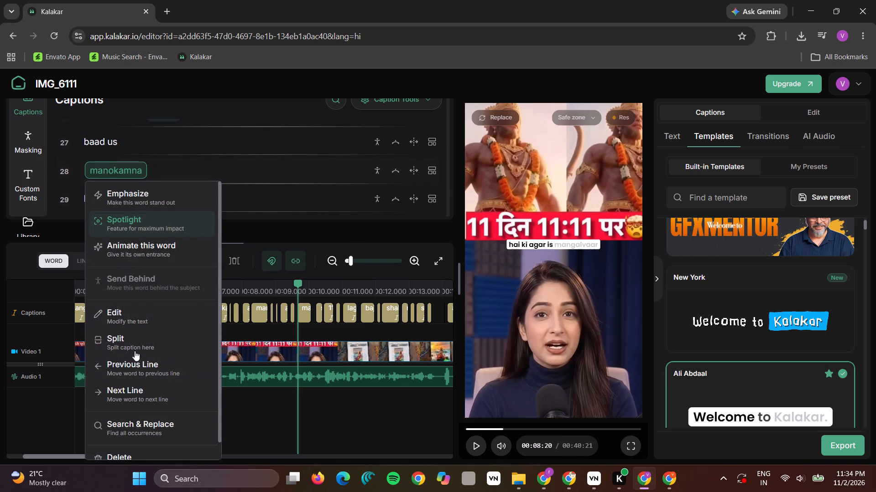
left_click(139, 374)
left_click(149, 200)
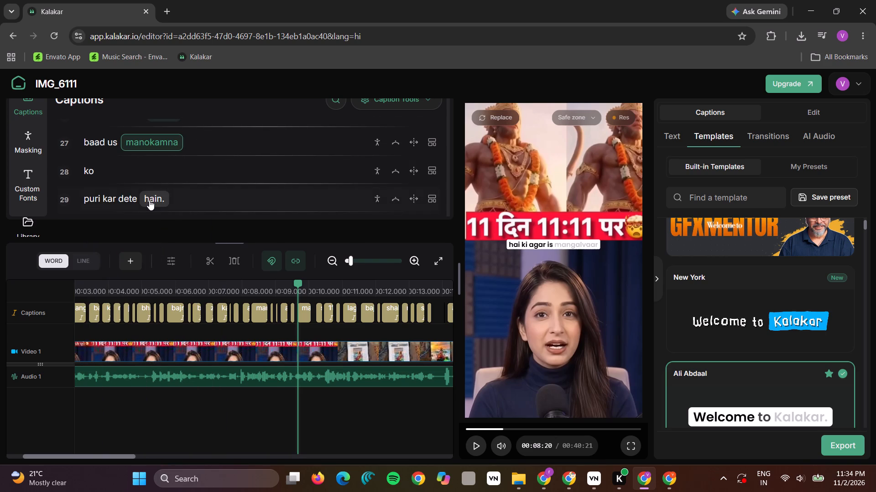
left_click(186, 402)
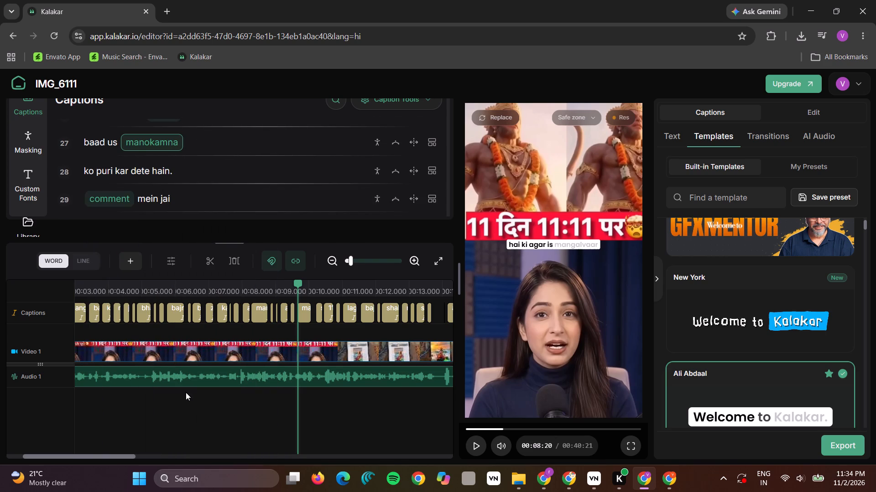
Combine the captions after "comment mein jai" into one line, "bajrangbali zarur likhen.", keeping "Install now par click" separate.
scroll(182, 196, "down", 2)
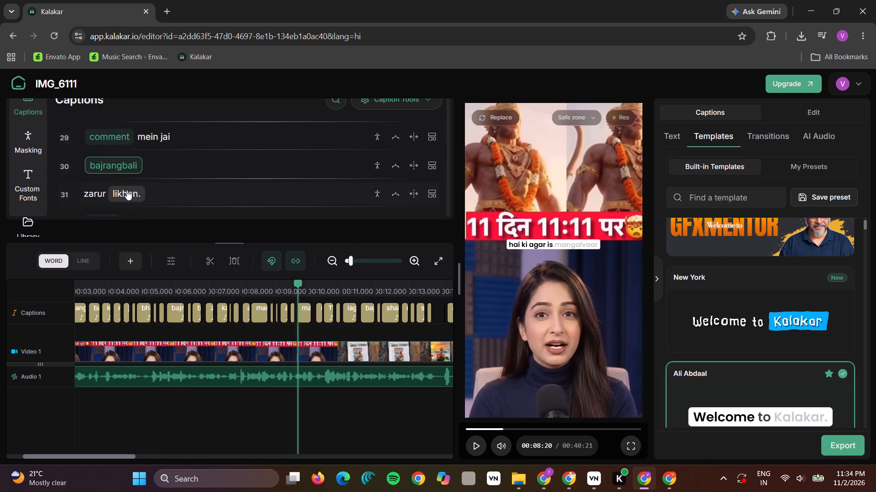
left_click(127, 190)
left_click(151, 416)
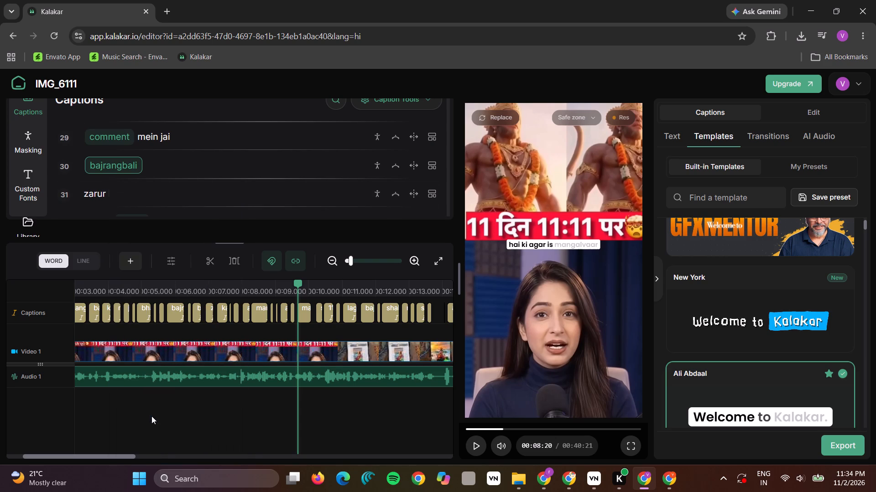
left_click(119, 169)
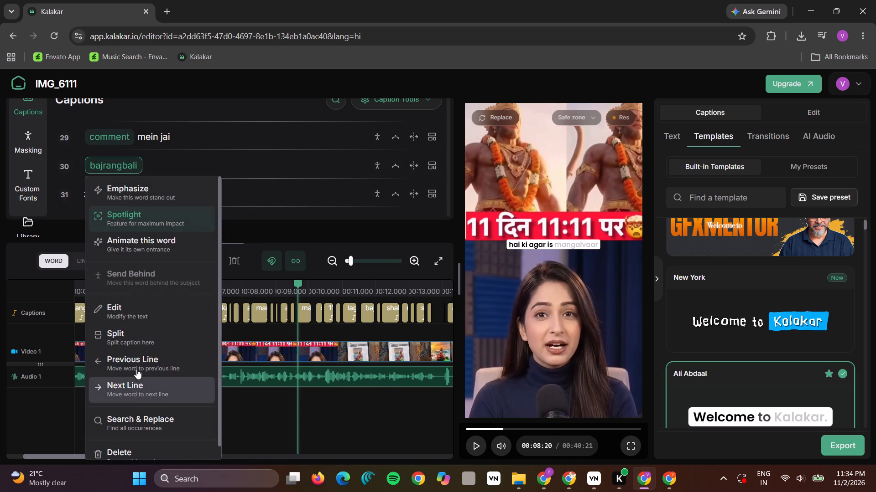
left_click(136, 364)
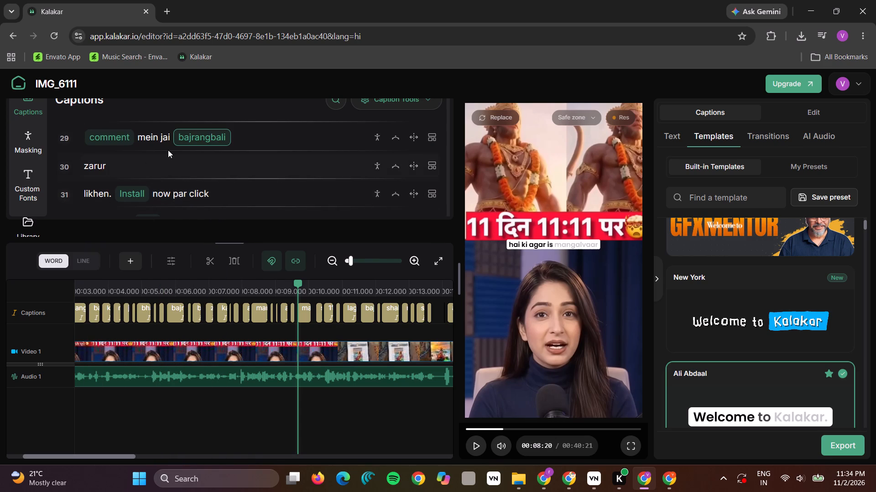
left_click(189, 140)
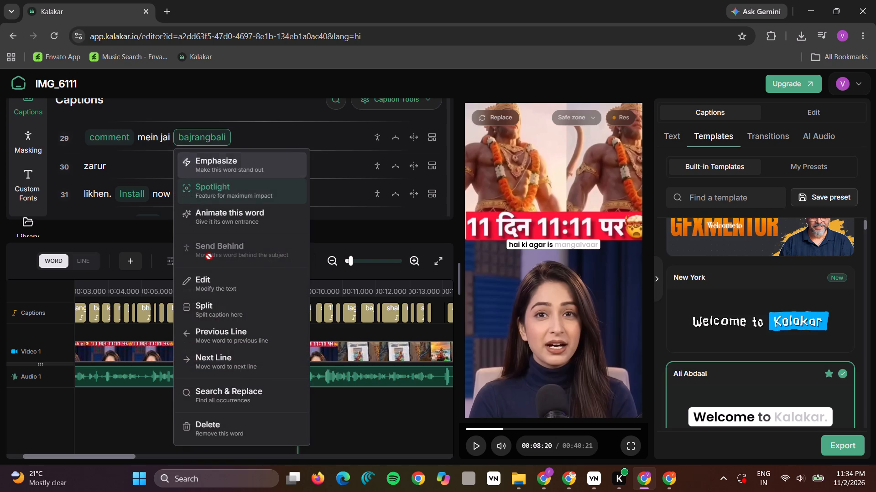
left_click(104, 189)
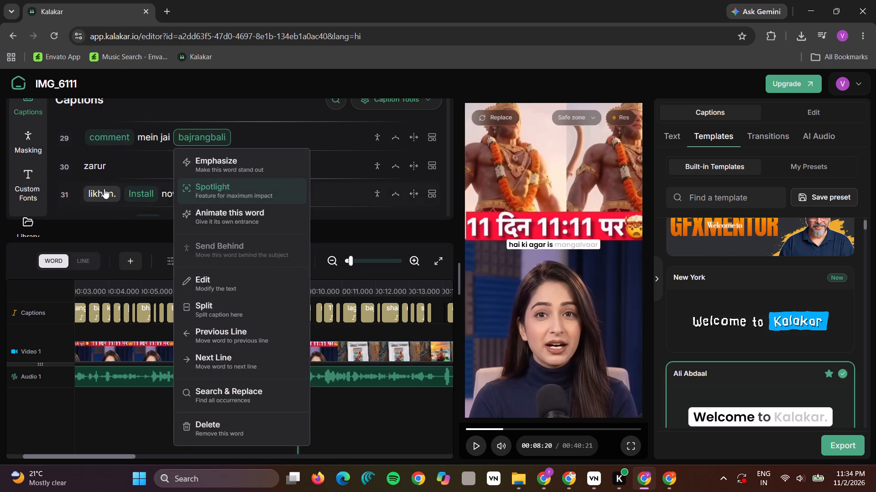
left_click(125, 383)
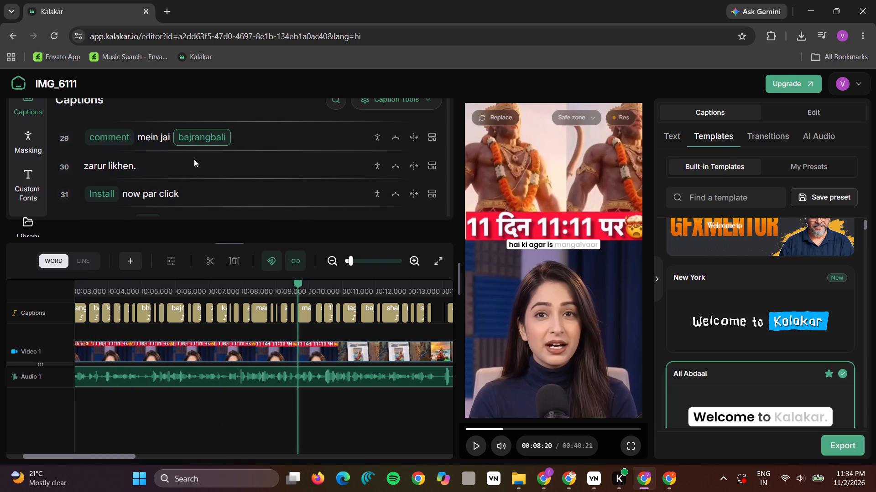
left_click(207, 133)
left_click(219, 349)
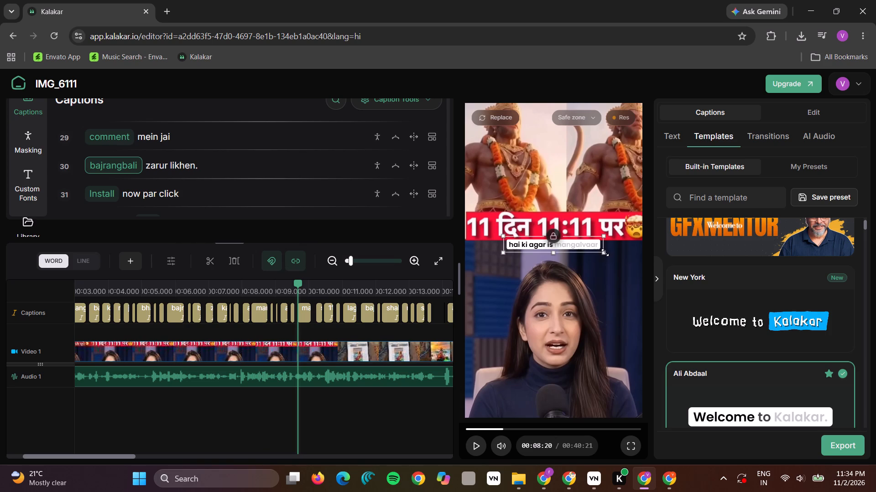
Shrink the caption text box slightly in the video preview.
left_click_drag(605, 253, 595, 249)
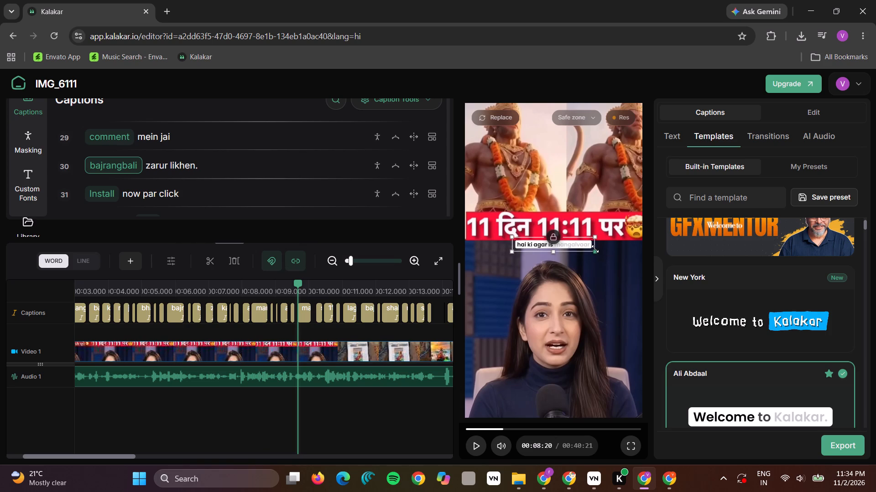
left_click(595, 249)
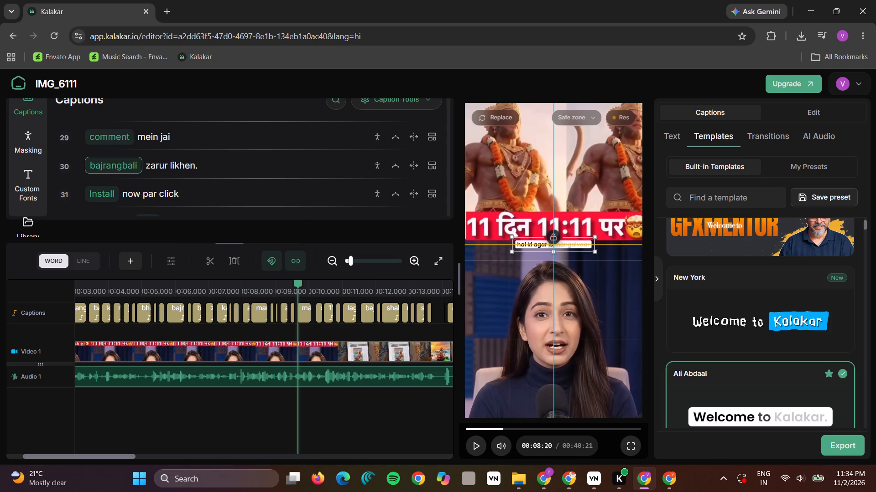
Position the caption text box horizontally centred just beneath the red title banner, at about X 50.0% and Y 44.9%.
left_click_drag(581, 256, 581, 249)
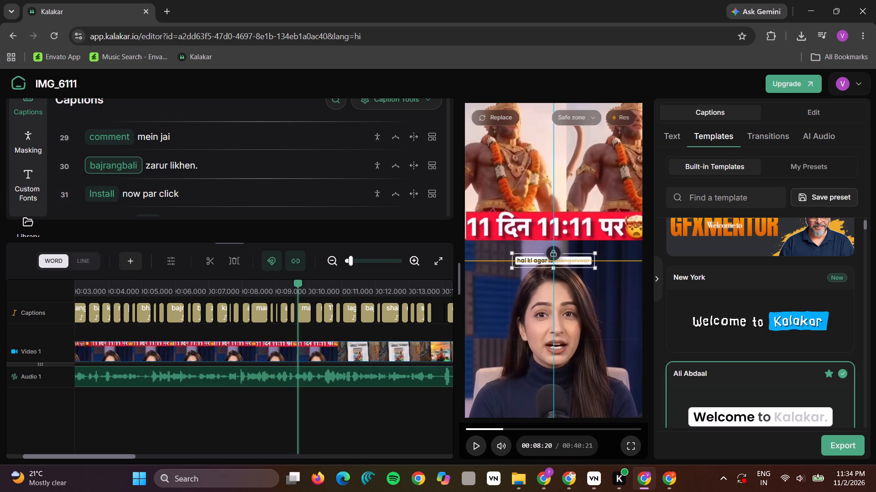
left_click_drag(581, 249, 579, 224)
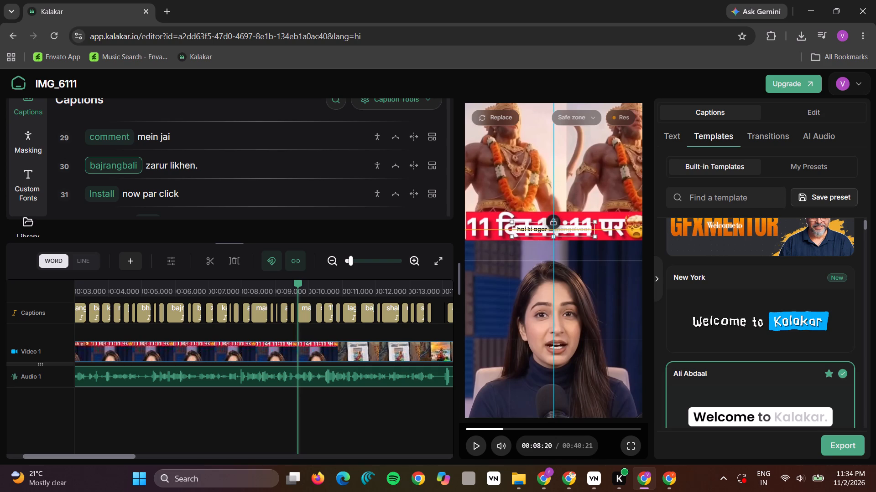
left_click_drag(579, 224, 579, 240)
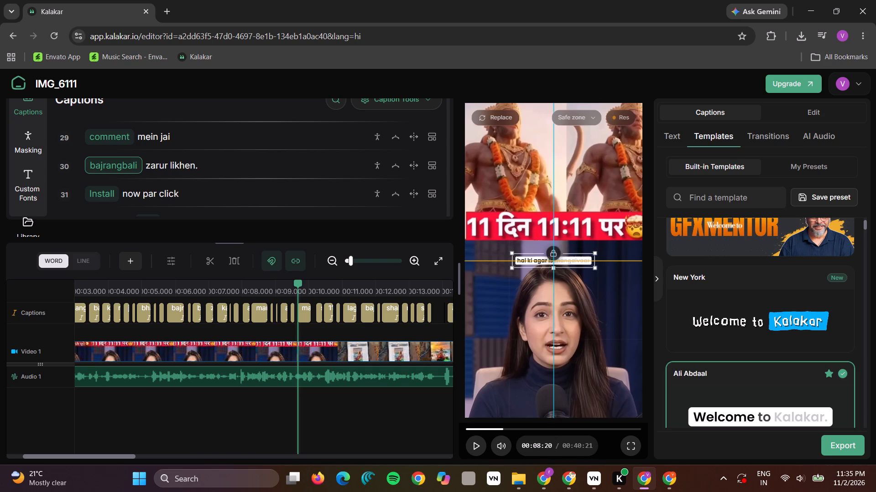
left_click_drag(565, 256, 565, 248)
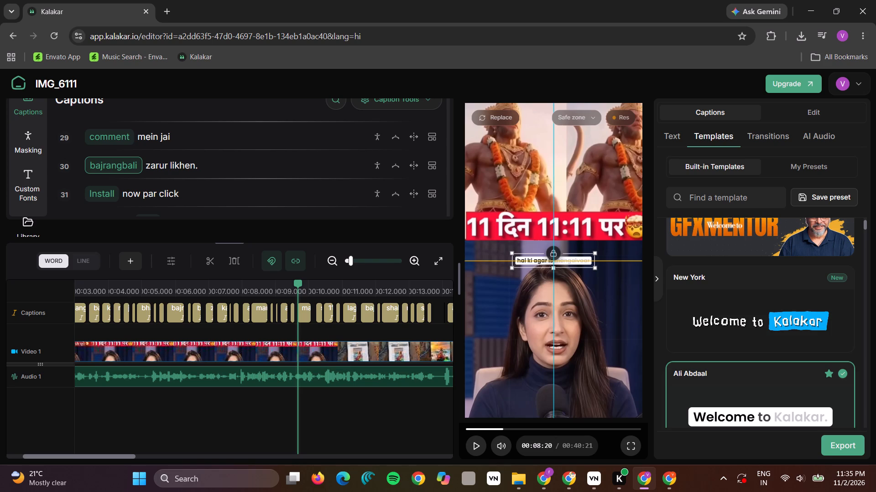
left_click_drag(565, 248, 563, 237)
left_click(565, 244)
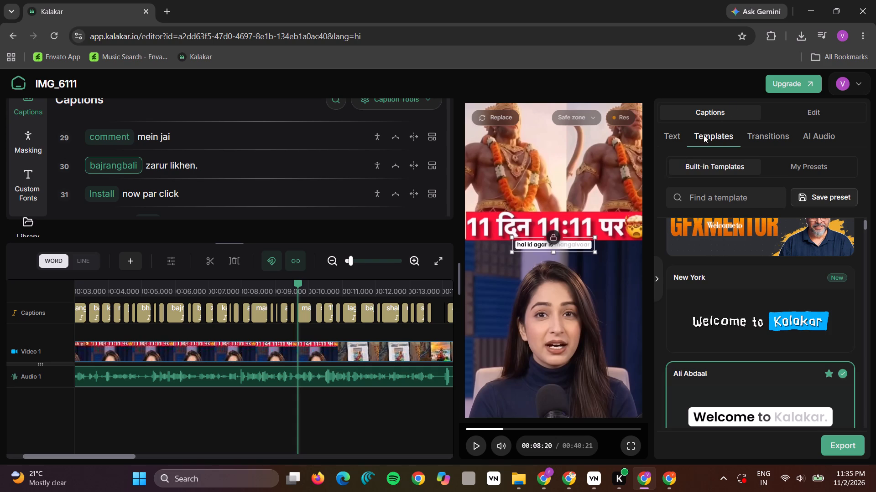
Delete the captions from "se 11 din lagataar" up to the line before "aur naam likho.".
key("space")
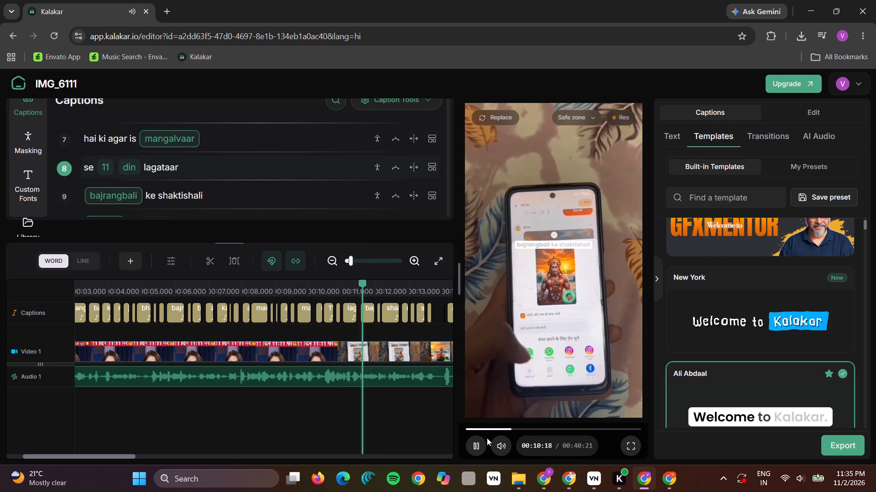
key("space")
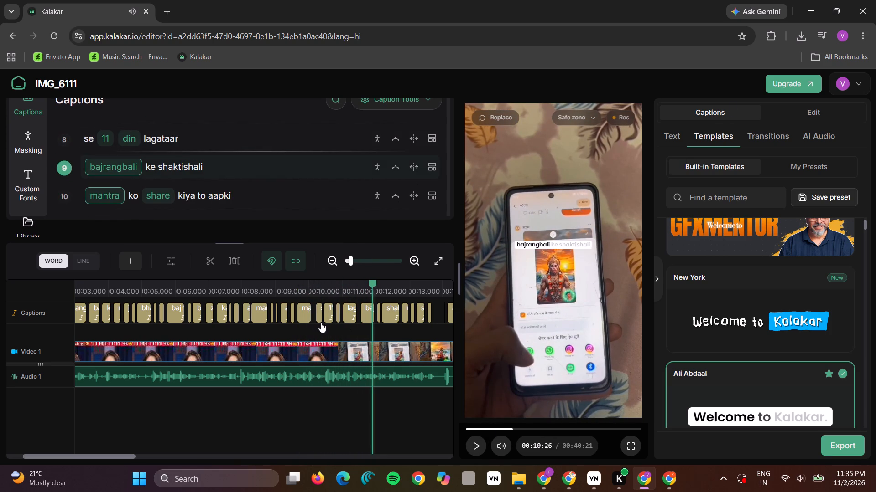
left_click_drag(322, 323, 424, 300)
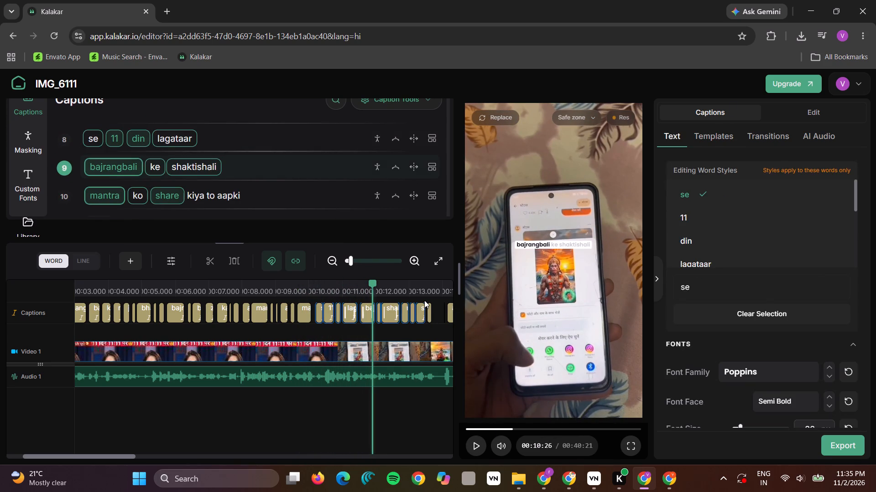
key("Delete")
scroll(424, 300, "left", 4)
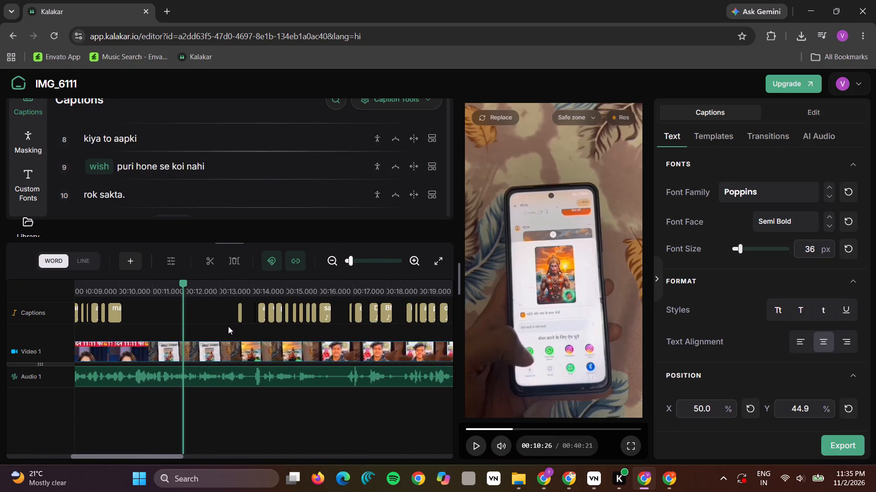
left_click_drag(228, 326, 457, 320)
key("Delete")
Delete the captions from "aur naam likho." through "milenge" over the phone footage.
key("space")
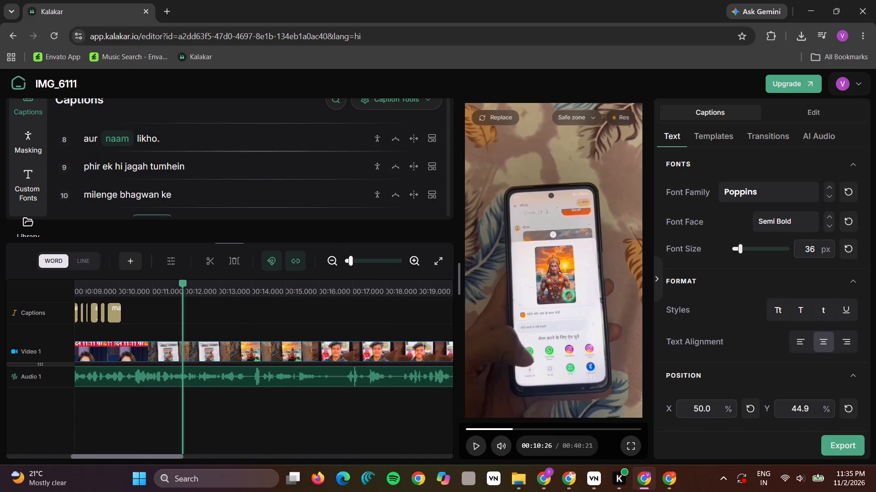
scroll(390, 339, "left", 1)
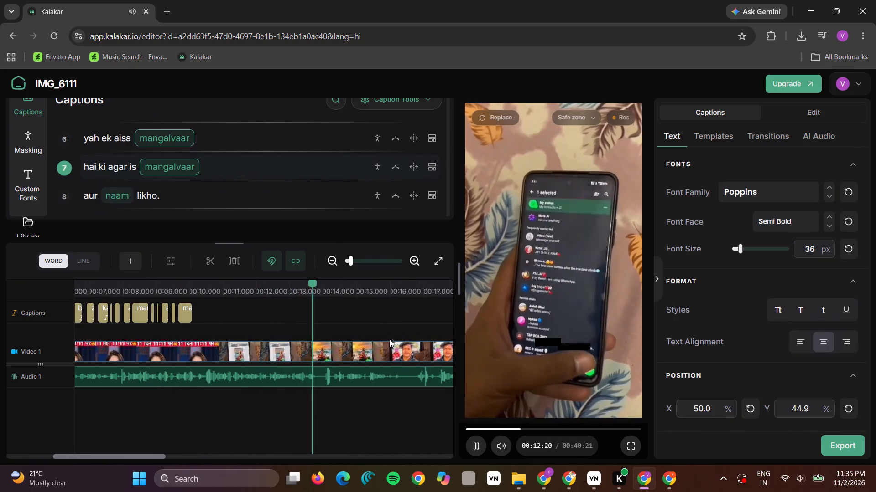
scroll(390, 339, "left", 4)
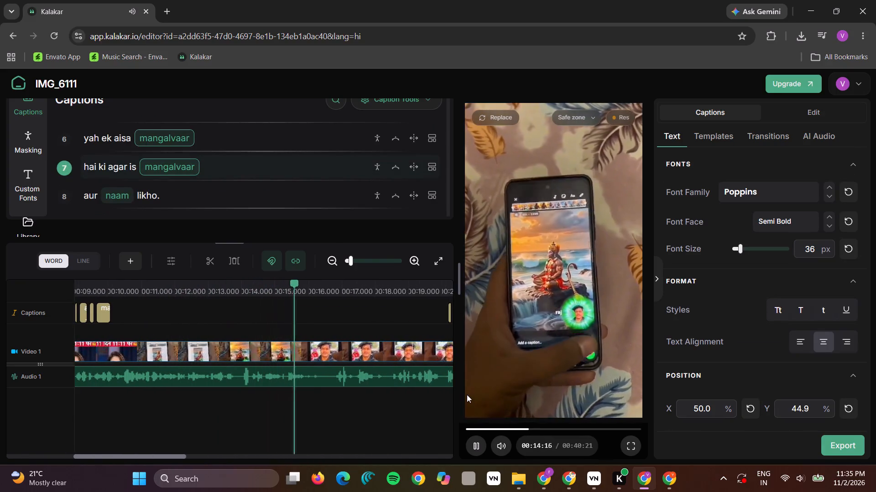
key("Right")
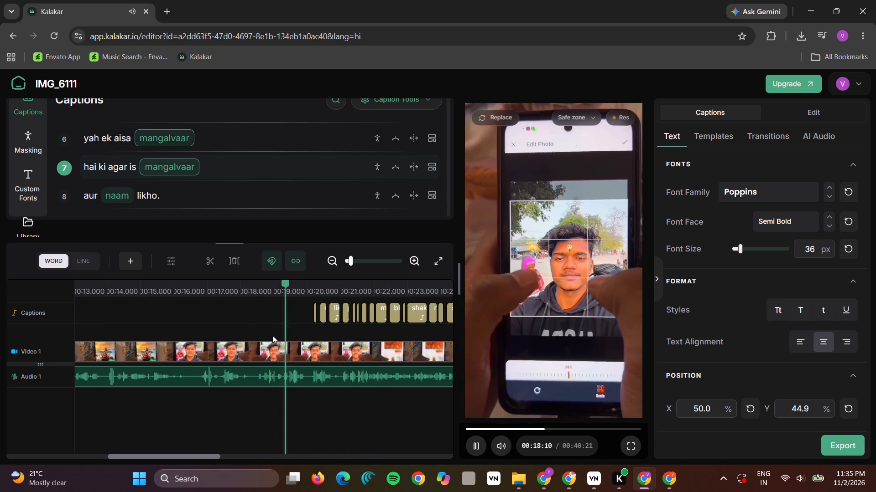
left_click_drag(272, 335, 382, 318)
key("Delete")
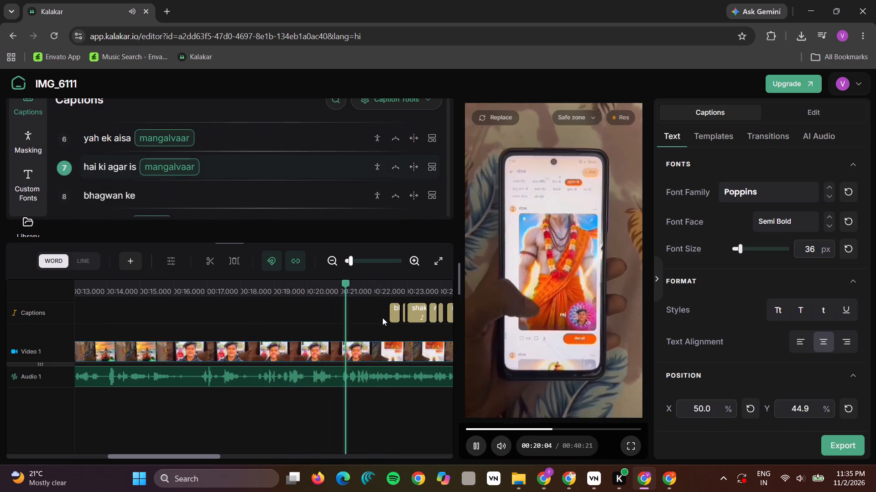
Delete the captions from "bhagwan ke shaktishali mantra" through "in dino", keeping "bajrangbali" and the lines after it.
left_click_drag(366, 333, 434, 314)
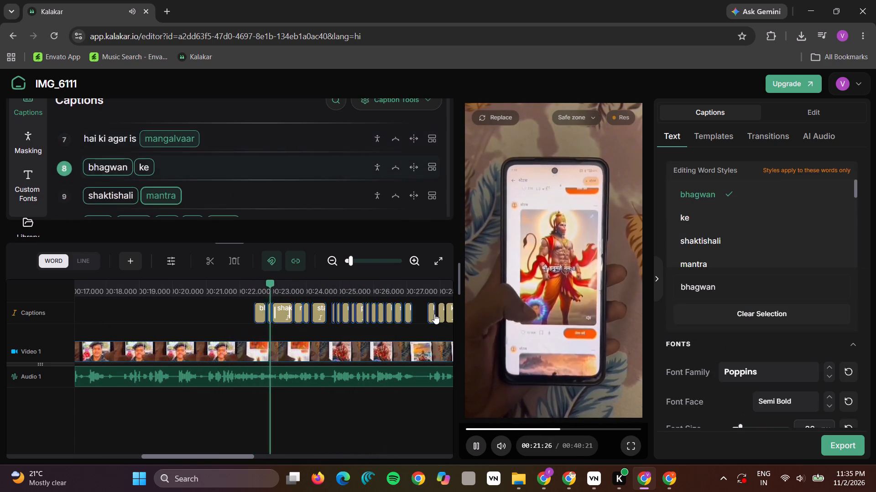
key("Delete")
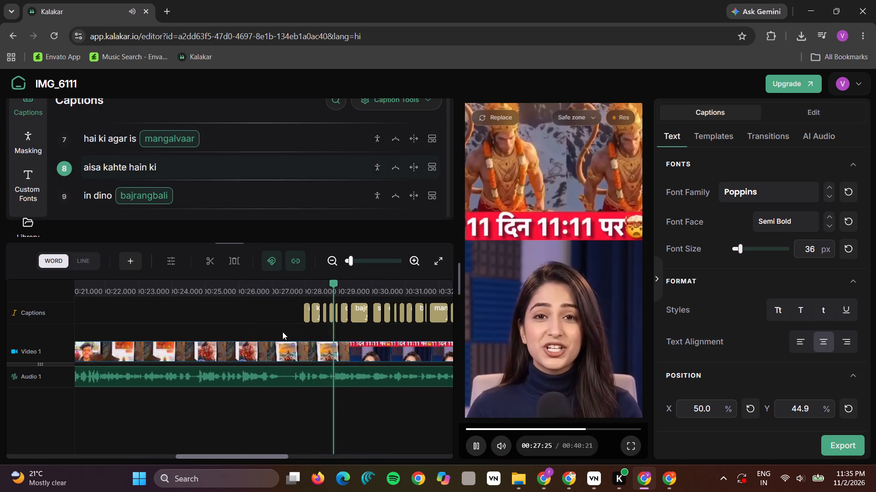
left_click_drag(278, 328, 346, 320)
key("Delete")
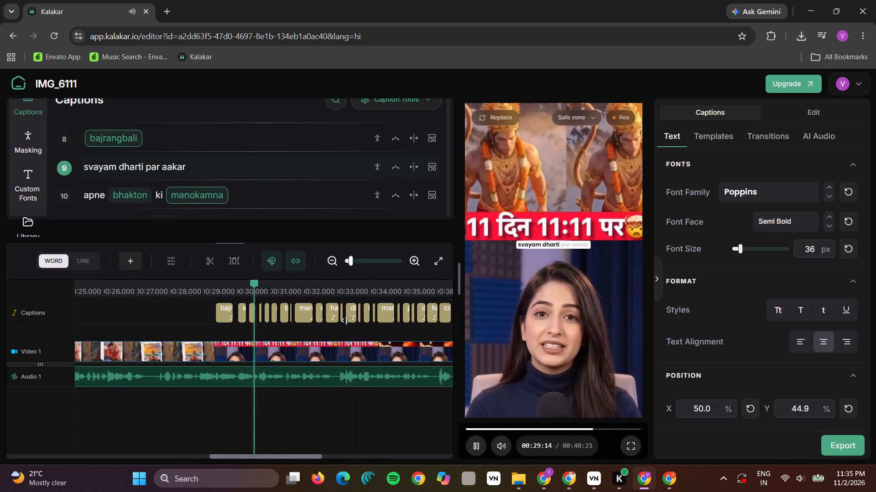
Delete the closing captions over the Daily Bhakti phone screen, from "Install now par click" to the end of the video.
left_click(567, 425)
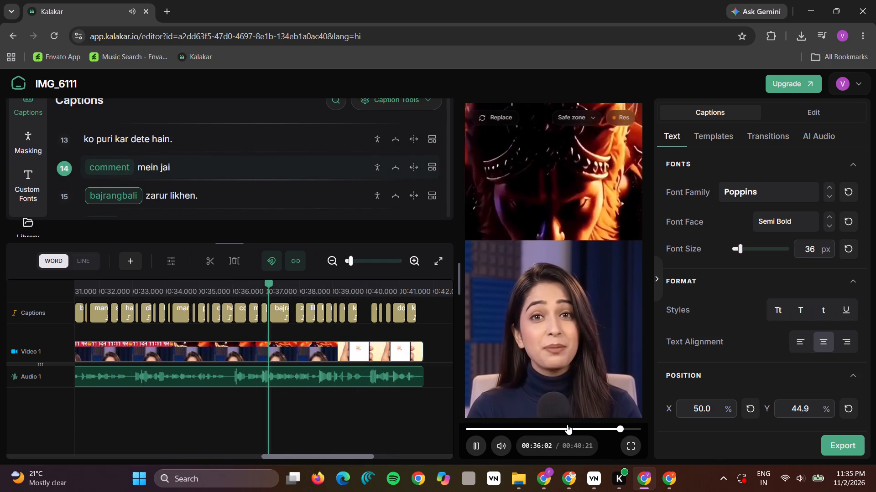
key("space")
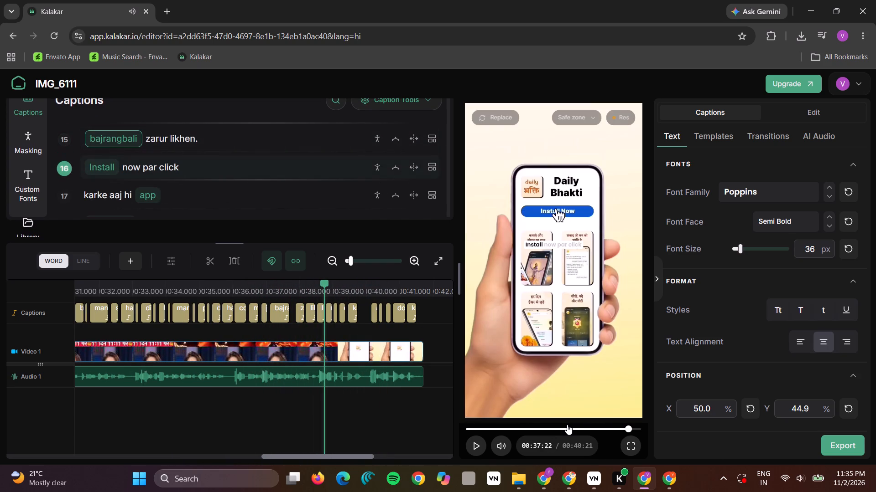
left_click_drag(328, 330, 444, 306)
key("Delete")
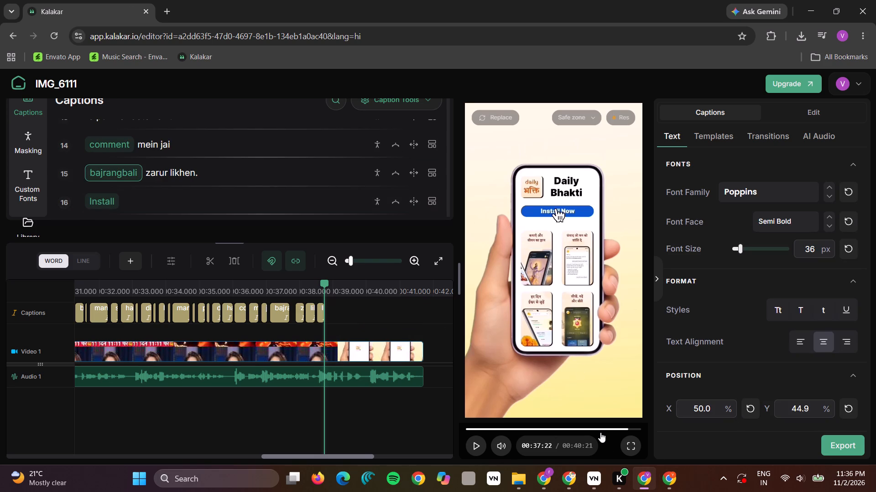
left_click(600, 430)
key("space")
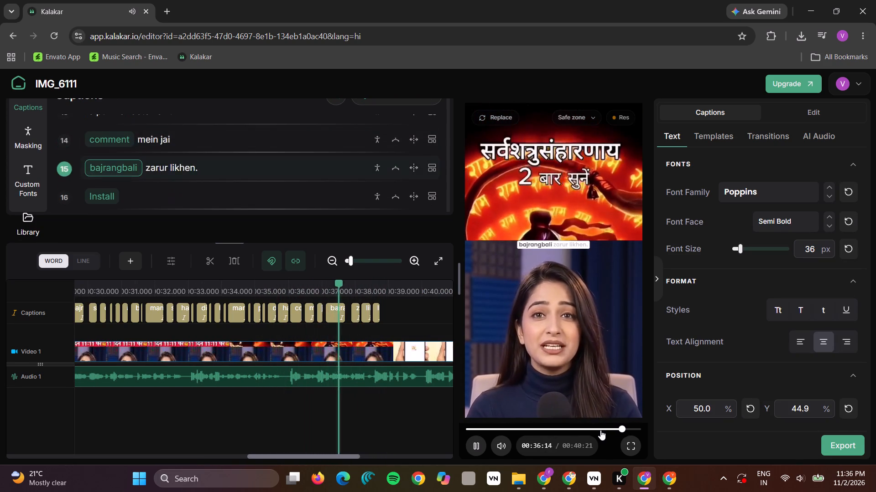
key("space")
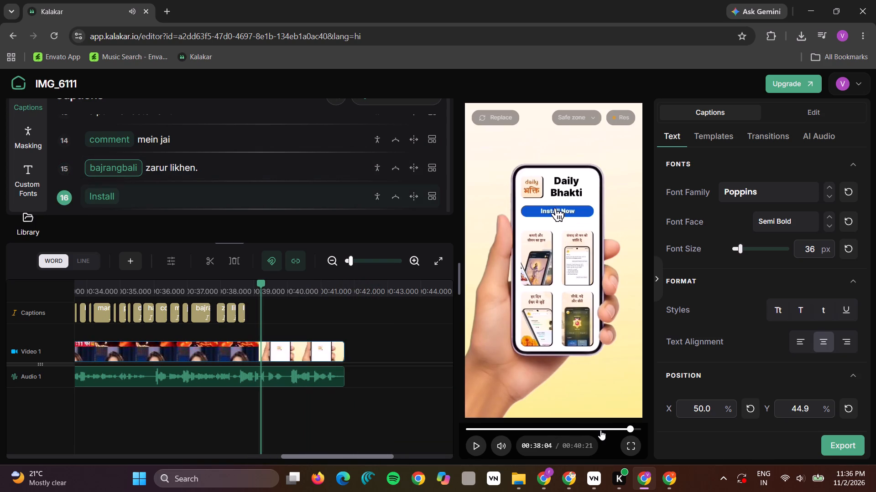
left_click_drag(255, 327, 244, 321)
left_click_drag(244, 321, 243, 321)
key("Delete")
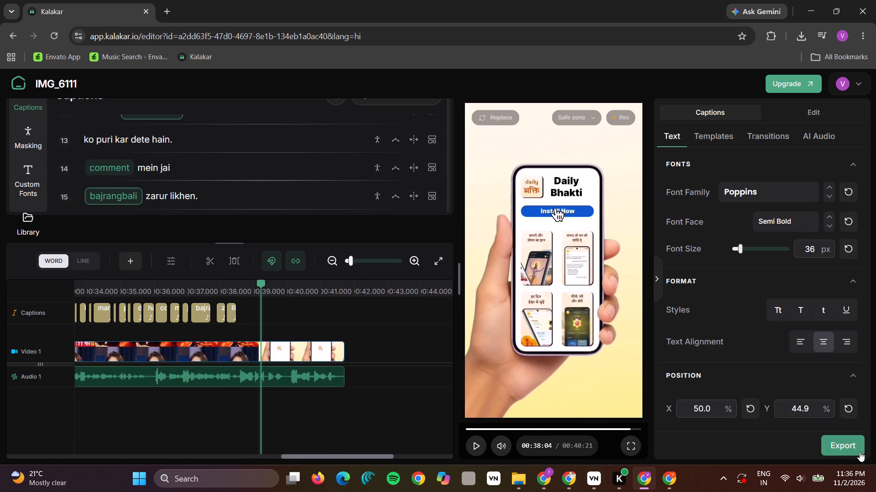
Open the export settings for the captioned video.
left_click(854, 448)
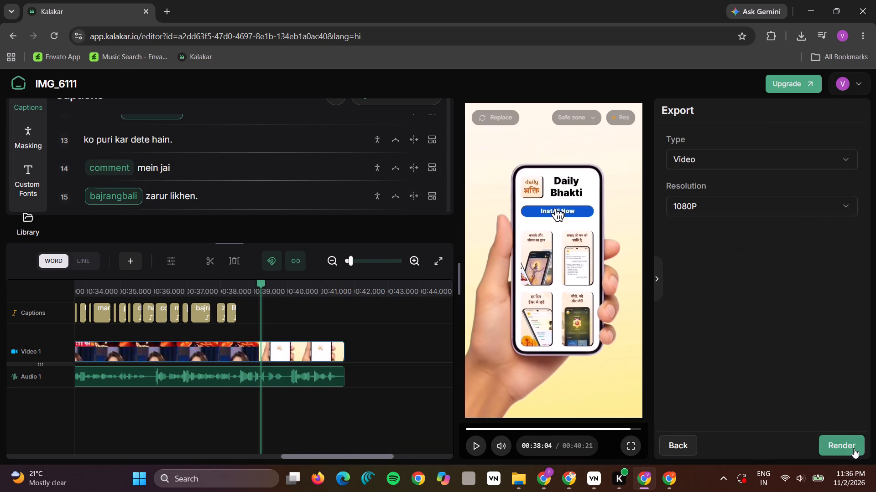
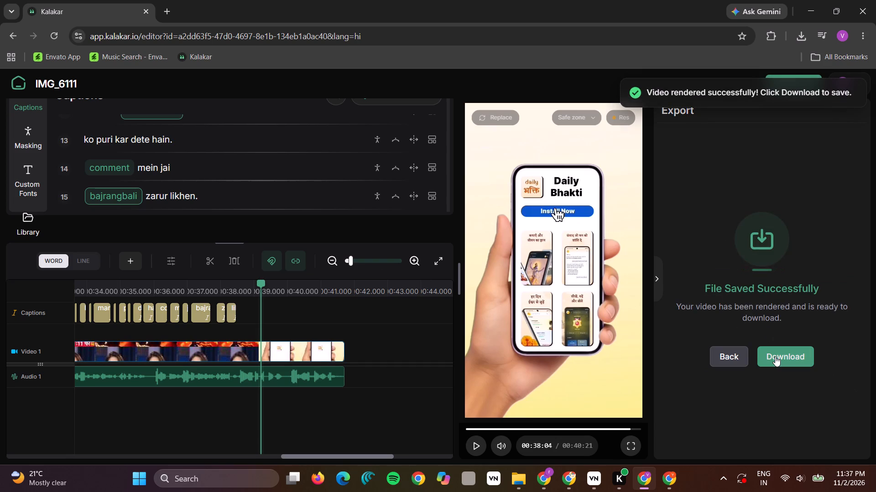
Save the rendered video as hook2 in the "final" folder, replacing the existing file of that name.
type("hook2")
key("Return")
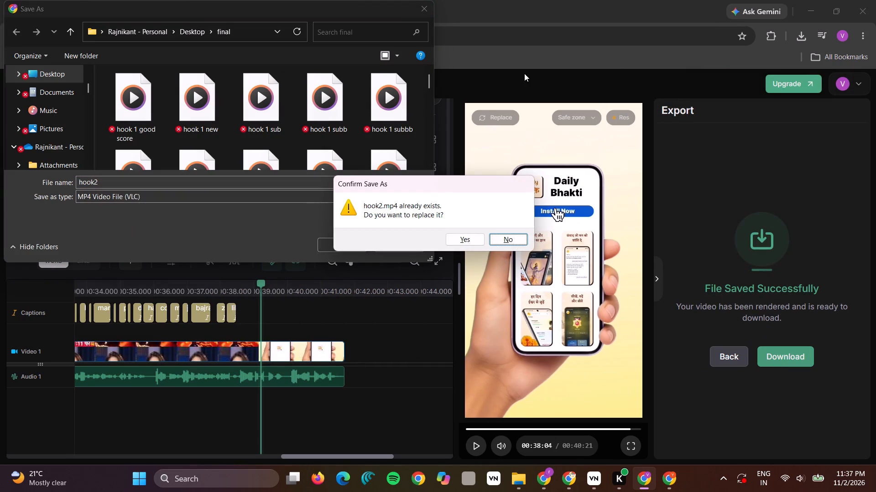
key("Left")
key("Return")
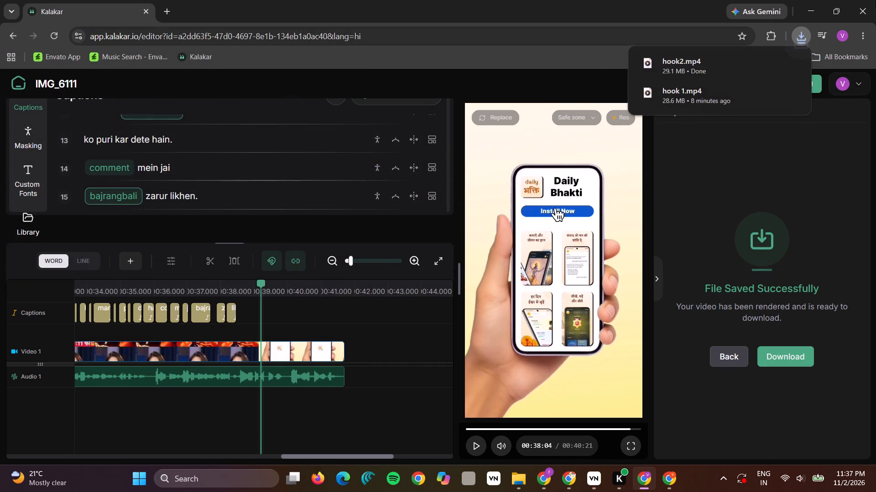
Bring the downloaded hook2.mp4 over to the other Chrome window to add it to the Drive folder.
left_click_drag(744, 68, 666, 478)
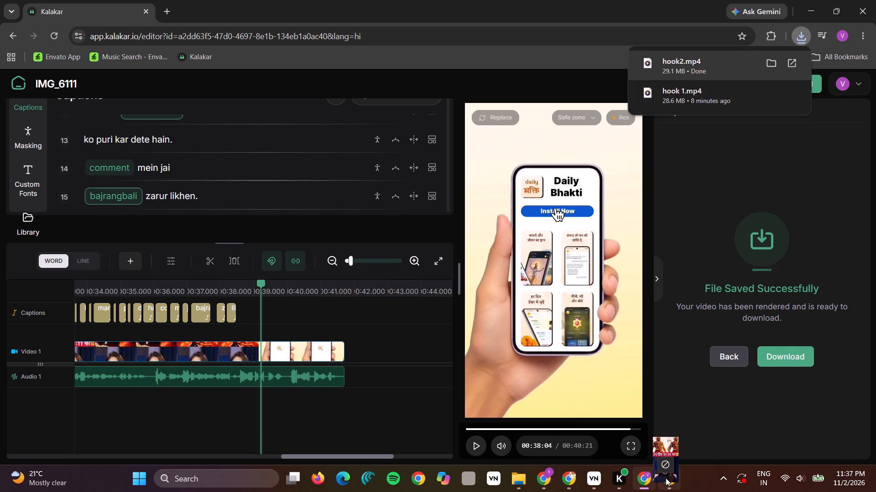
Drop hook2.mp4 into the "2 nov" folder in Google Drive to upload it.
left_click_drag(666, 478, 544, 353)
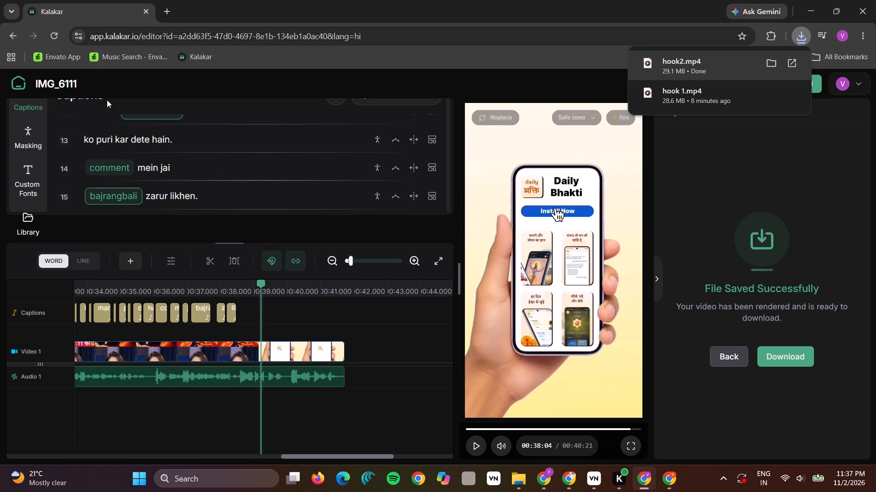
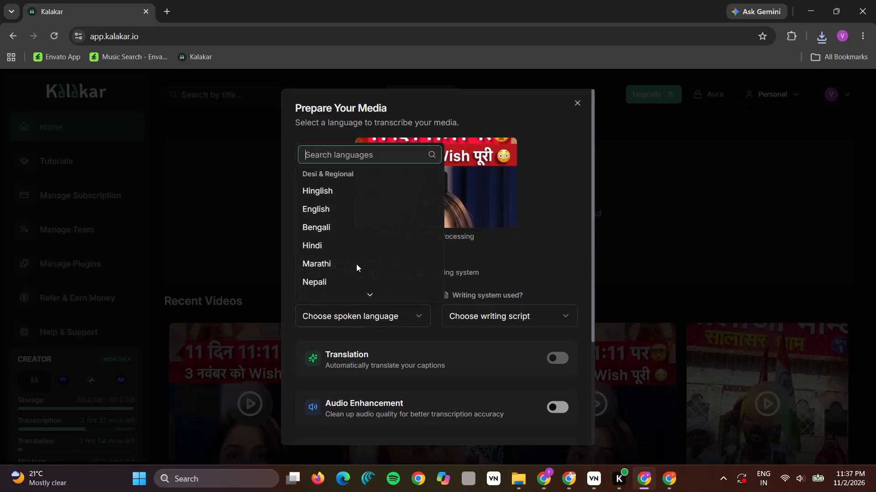
Set the spoken language of the next hook video to Hinglish and submit the media for transcription.
left_click(334, 189)
scroll(407, 350, "down", 6)
left_click(424, 422)
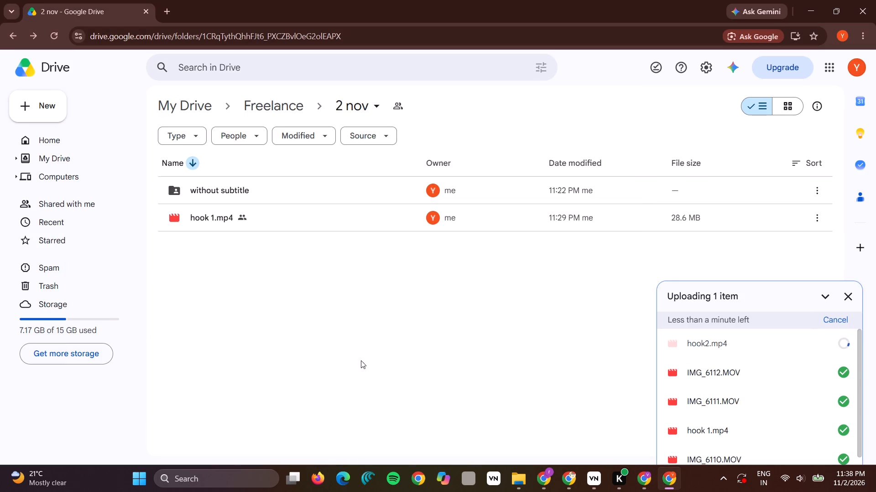
In the "without subtitle" folder, rename IMG_6112.MOV as hook3.
double_click(240, 186)
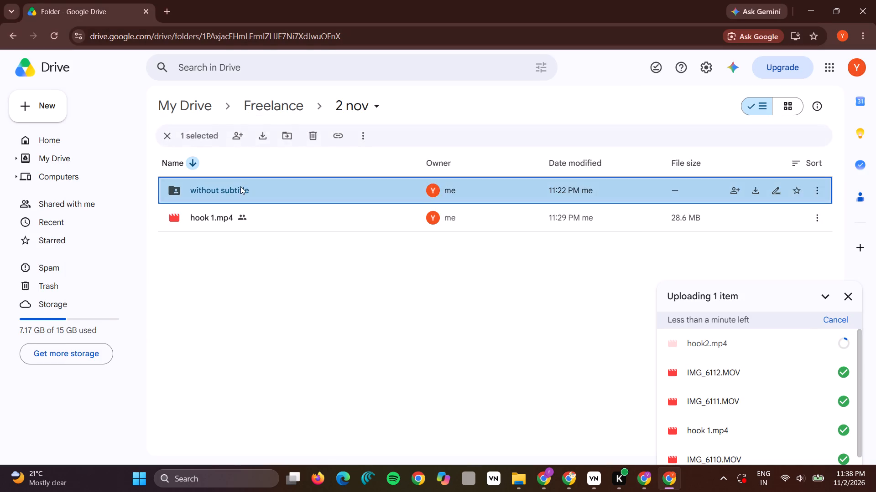
right_click(240, 191)
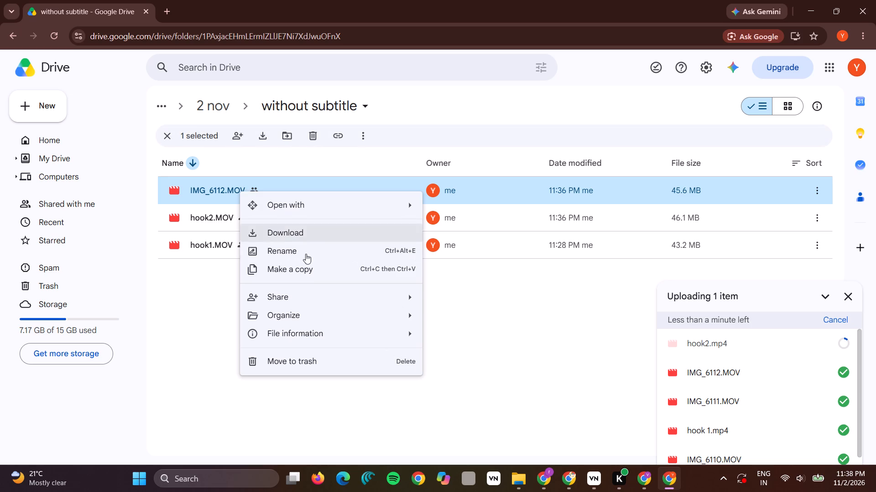
left_click(311, 255)
type("hook3")
key("Return")
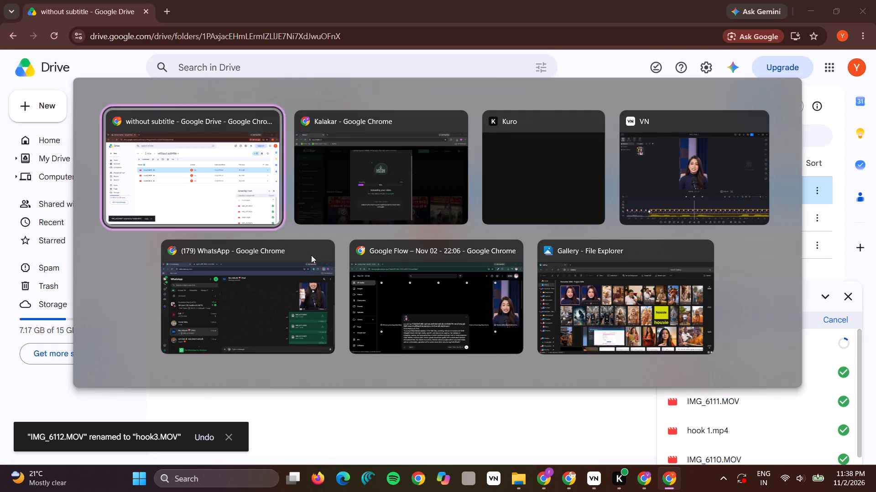
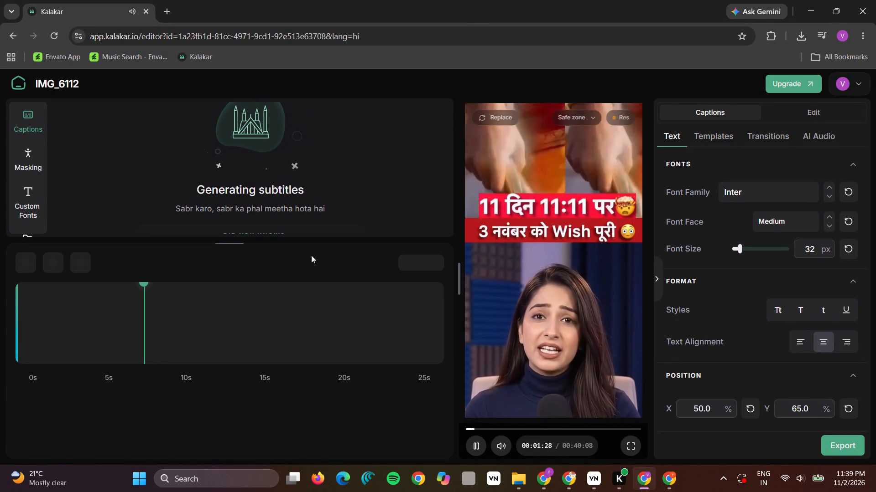
Pause the preview playback of the IMG_6112 video while its subtitles are being generated.
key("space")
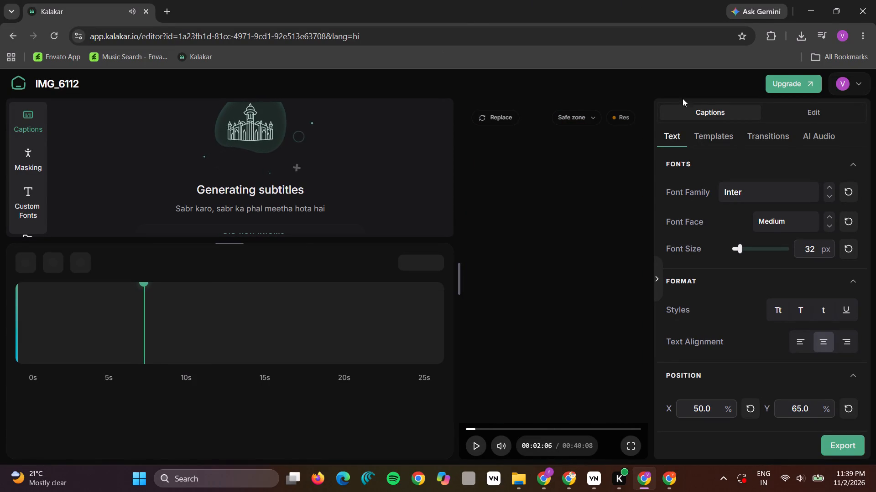
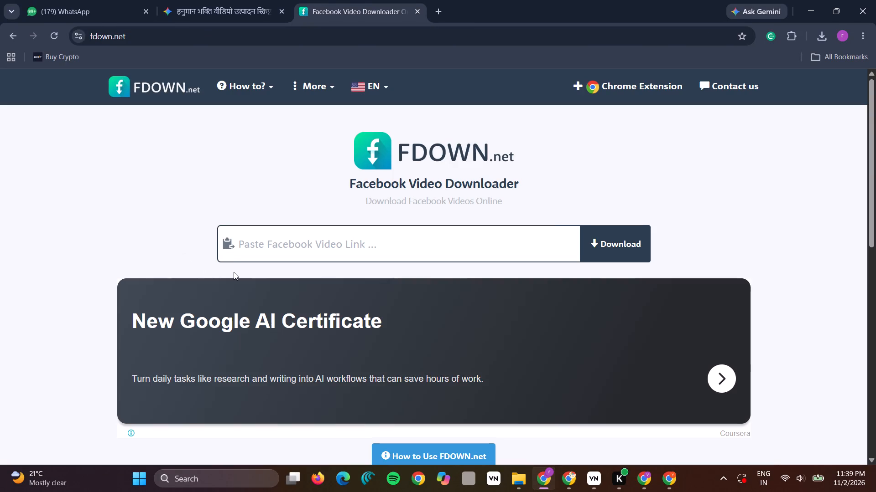
Submit the copied Facebook reel link to the FDOWN downloader and download the video in HD quality.
key("ctrl+v")
key("Return")
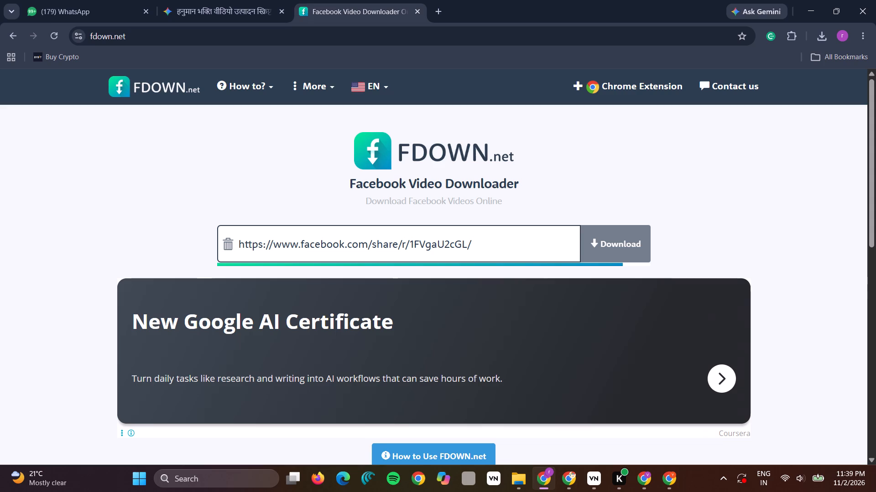
scroll(234, 272, "down", 2)
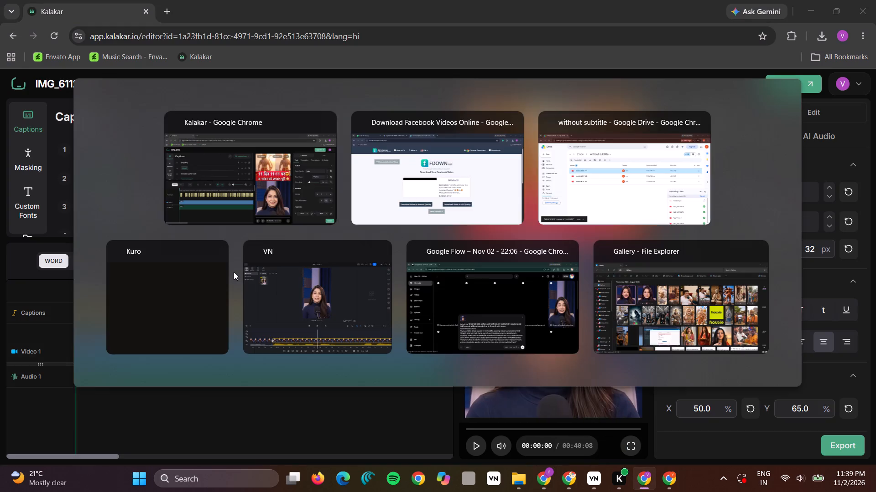
left_click(511, 393)
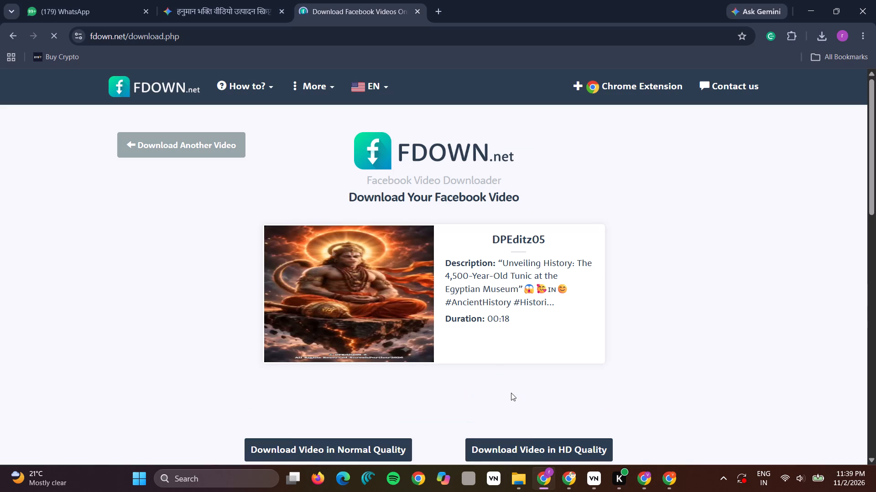
left_click(531, 451)
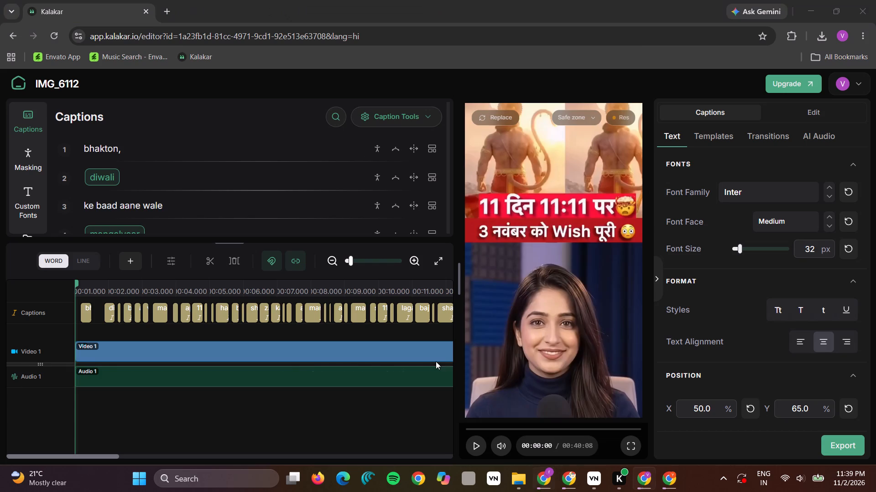
In the Kalakar captions of IMG_6112, move the word "diwali" up to the previous line, after "bhakton,".
left_click(156, 207)
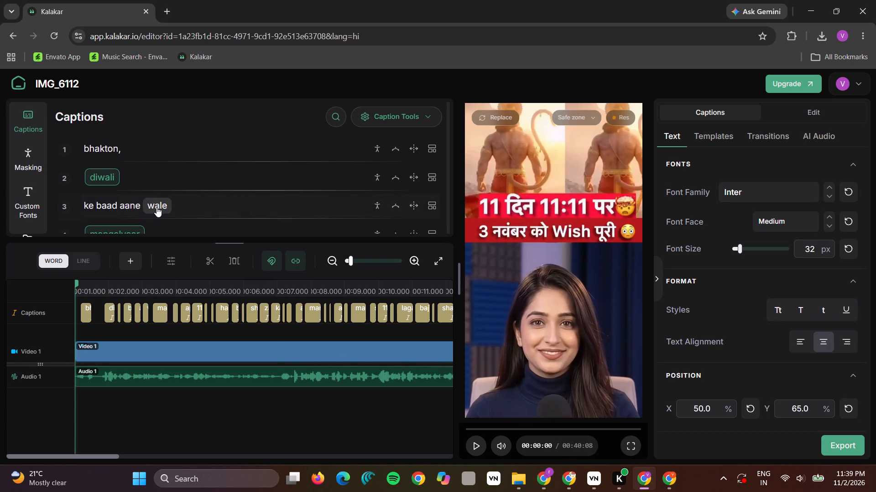
left_click(109, 177)
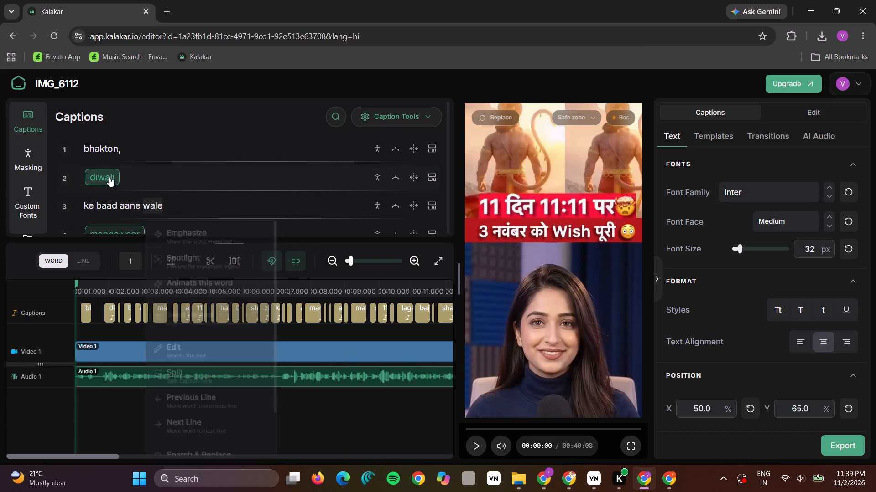
left_click(159, 363)
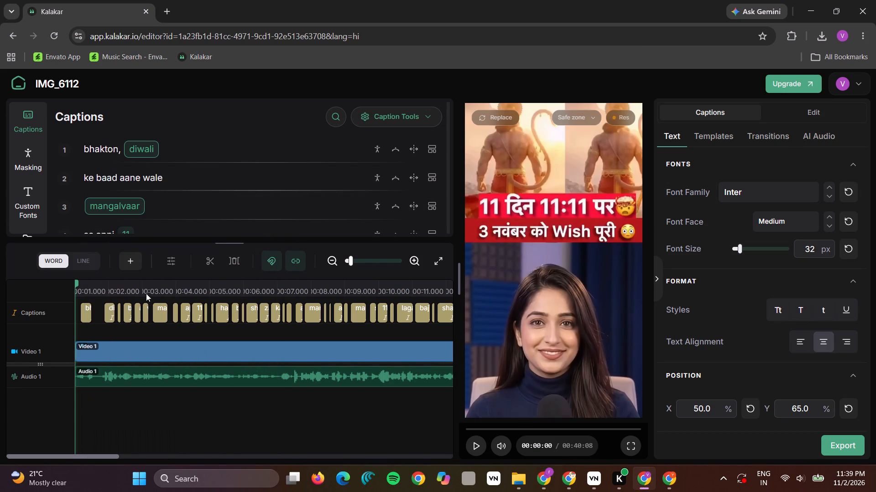
Open the word options for "11" in the caption line "se apni 11".
scroll(156, 203, "down", 1)
left_click(131, 213)
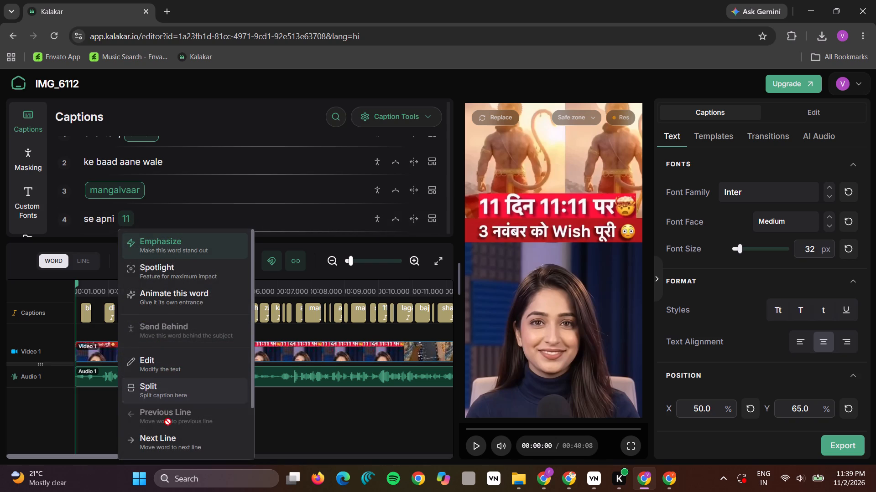
Move "11" from caption line 4 to the next line, and join "mangalvaar" onto "ke baad aane wale".
left_click(168, 434)
scroll(180, 169, "up", 1)
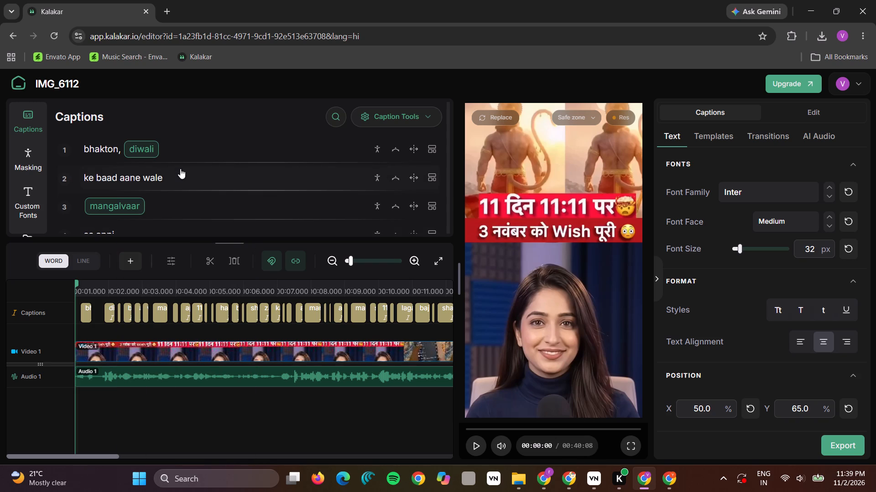
scroll(180, 169, "up", 1)
scroll(147, 196, "down", 1)
left_click(130, 178)
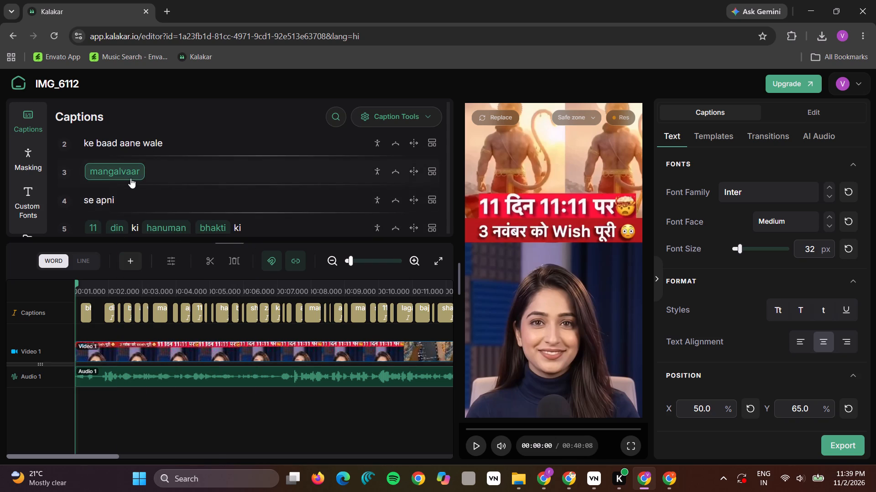
left_click(148, 363)
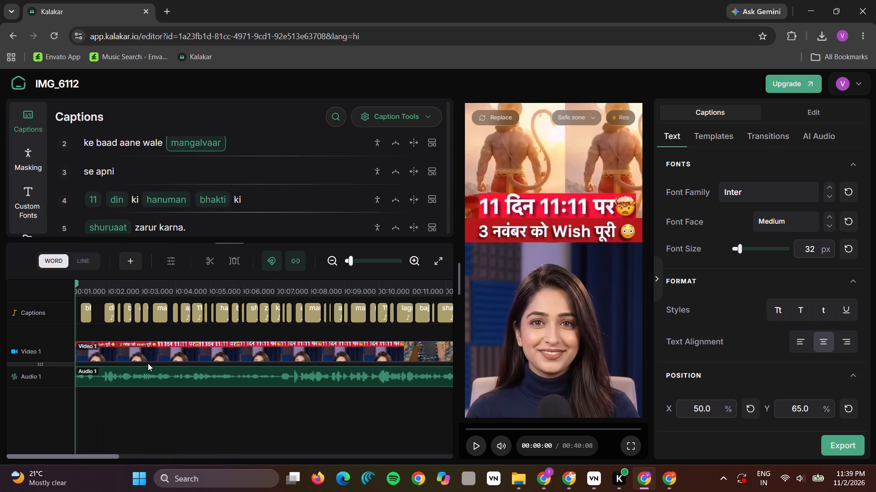
scroll(195, 188, "up", 1)
left_click(195, 188)
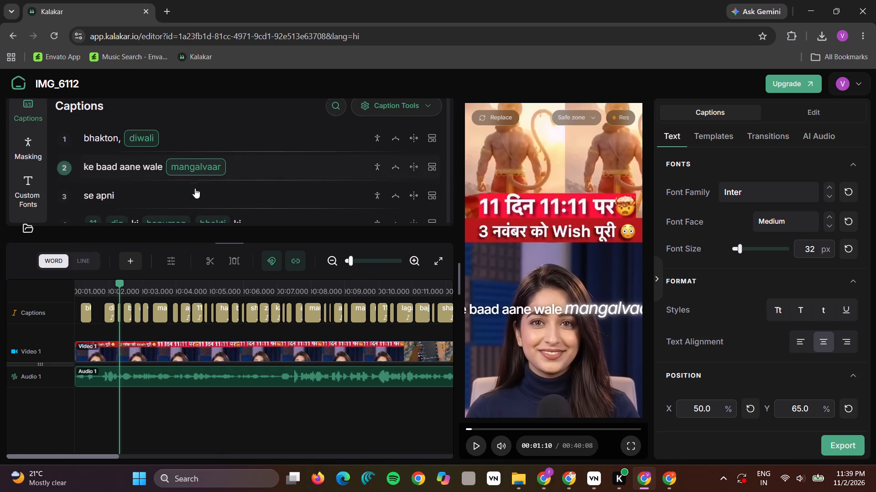
Regroup the following captions into the lines "se apni 11 din ki hanuman" and "bhakti ki shuruaat zarur karna.".
scroll(145, 203, "down", 1)
left_click(171, 190)
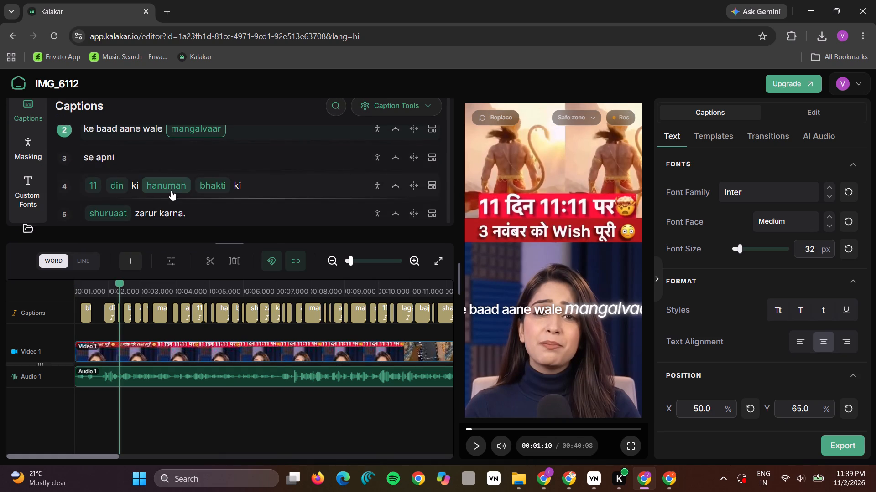
left_click(184, 375)
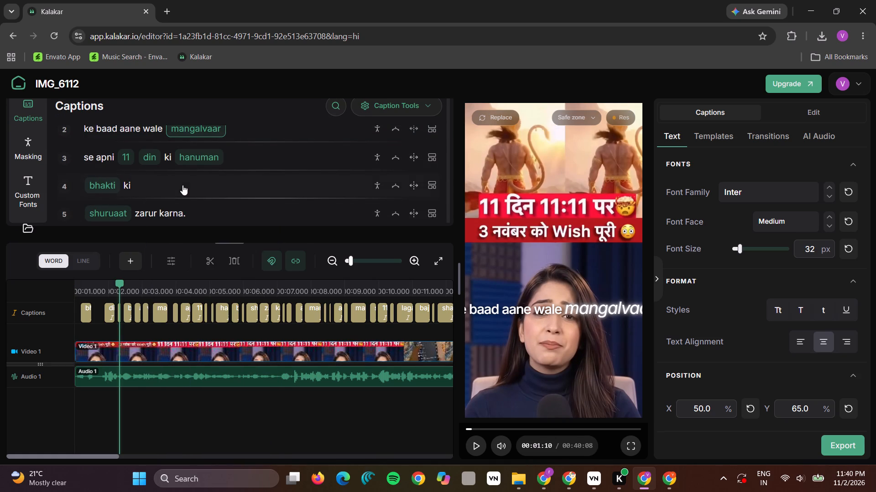
left_click(179, 209)
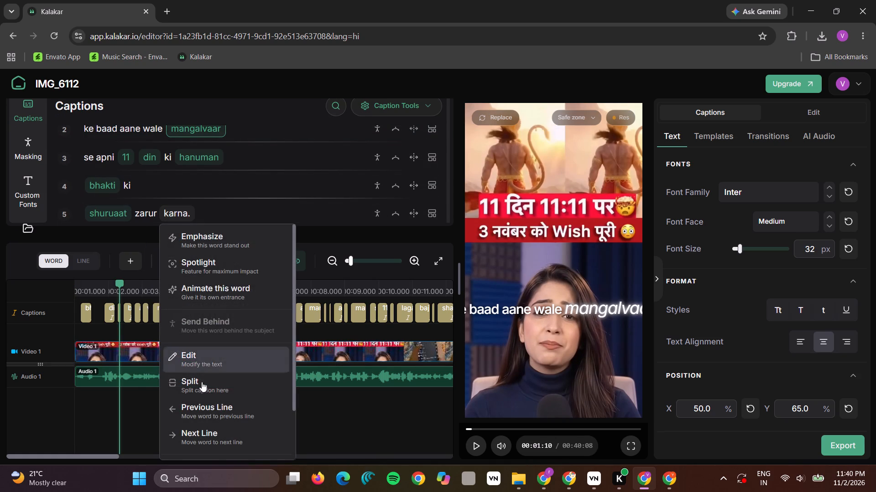
left_click(202, 407)
Regroup the words into one caption line "yah ek aisa mangalvaar hai", moving "ki" to start the line "ki agar is".
scroll(202, 182, "down", 1)
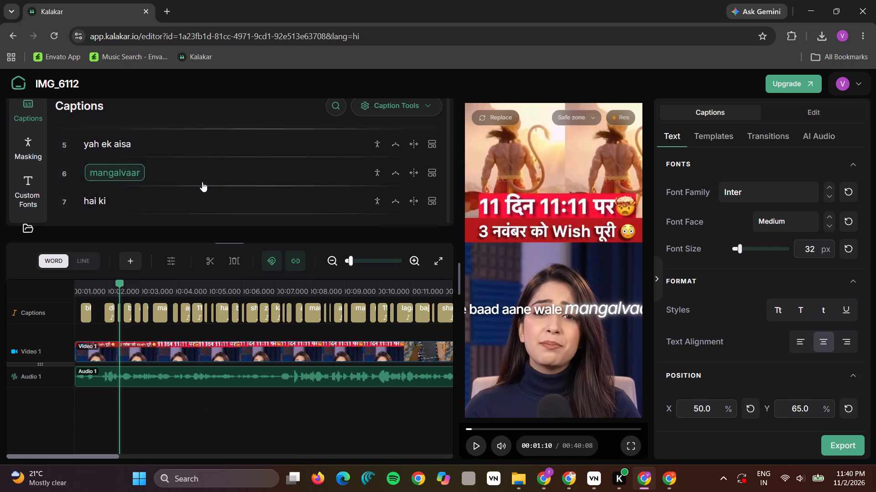
scroll(202, 182, "down", 1)
left_click(96, 167)
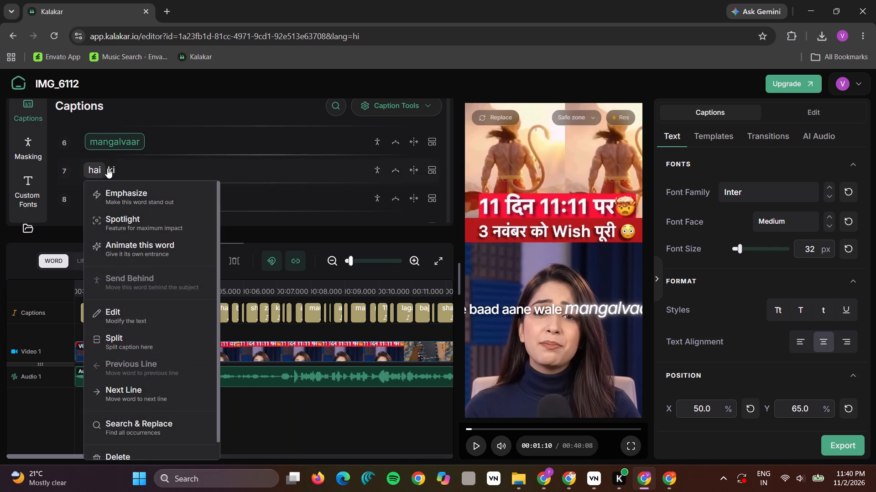
left_click(109, 168)
left_click(144, 395)
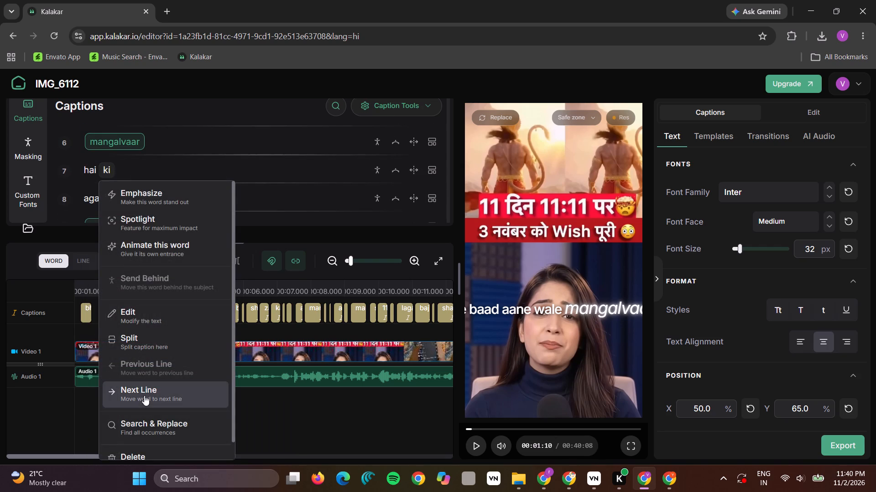
left_click(118, 138)
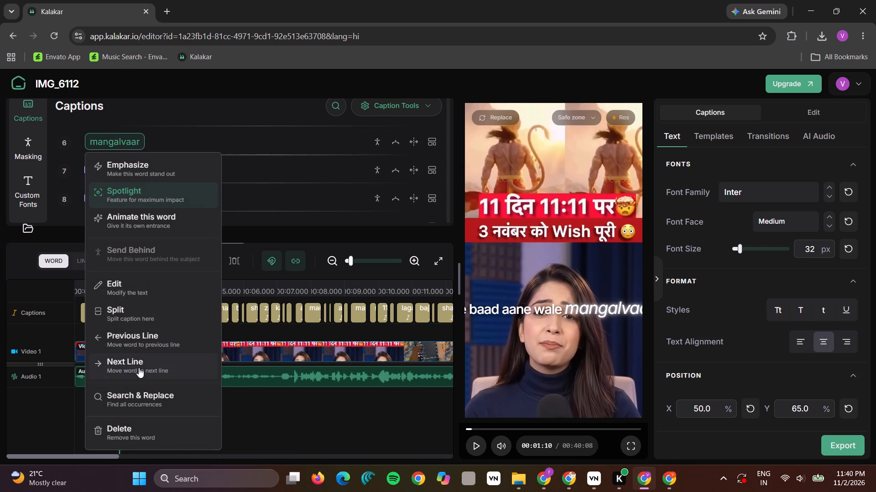
left_click(139, 368)
scroll(133, 136, "up", 1)
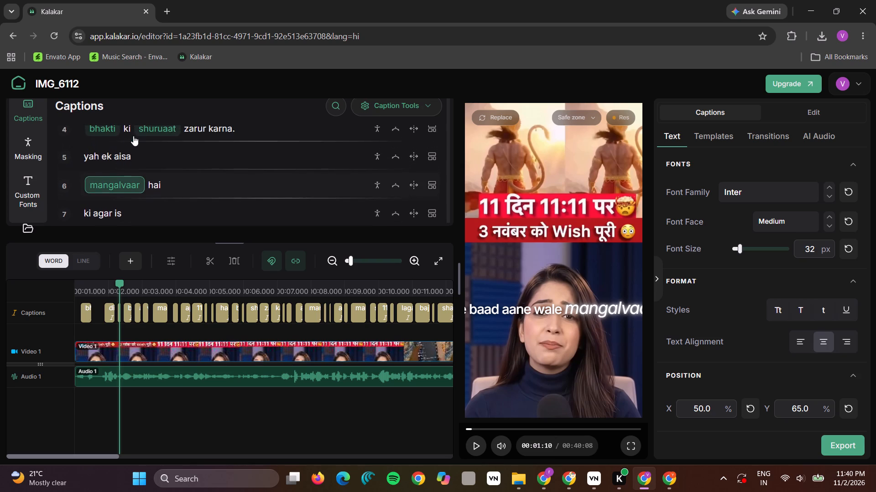
left_click(127, 152)
left_click(95, 150)
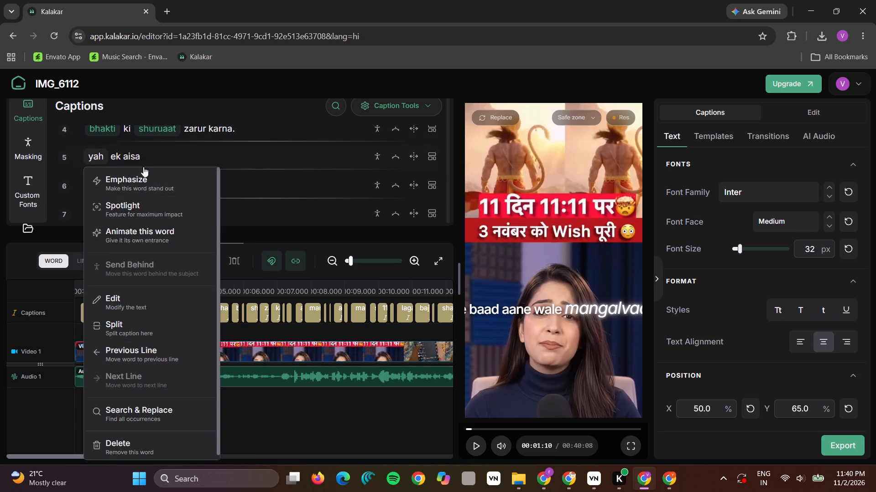
left_click(132, 149)
left_click(233, 158)
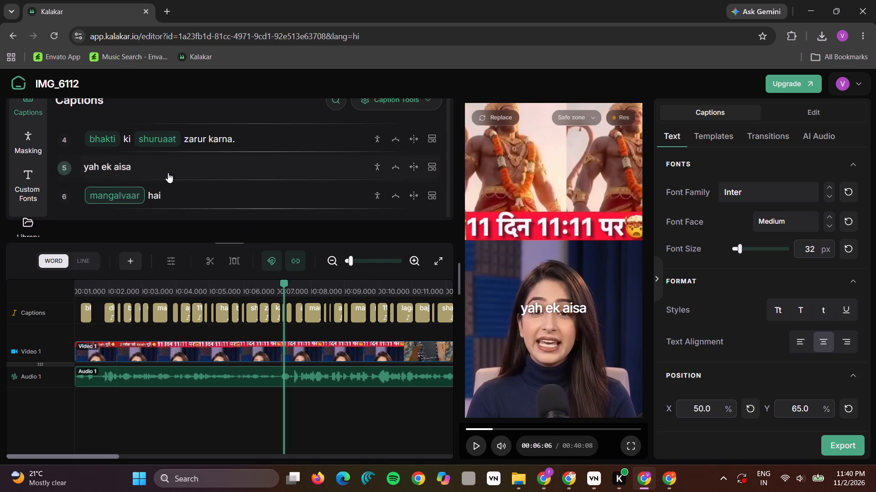
left_click(153, 200)
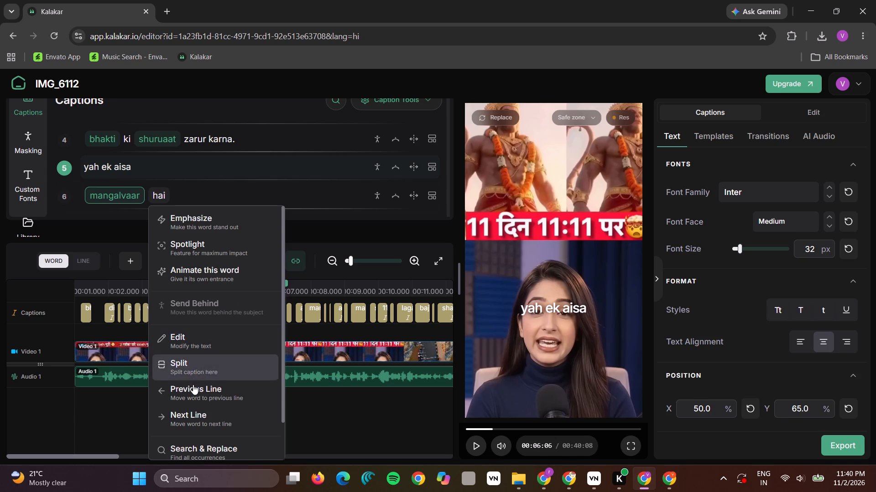
left_click(193, 384)
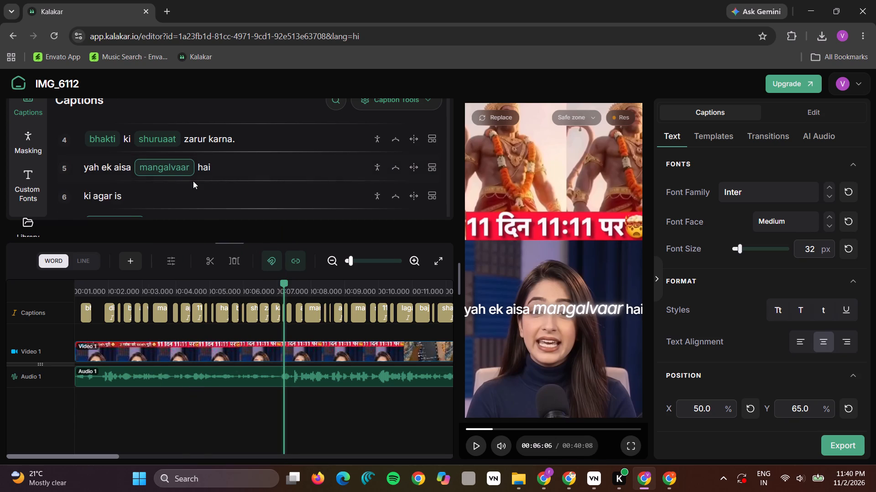
Regroup the captions into the lines "ki agar is mangalvaar" and "se 11 din lagataar".
scroll(193, 181, "down", 1)
left_click(103, 191)
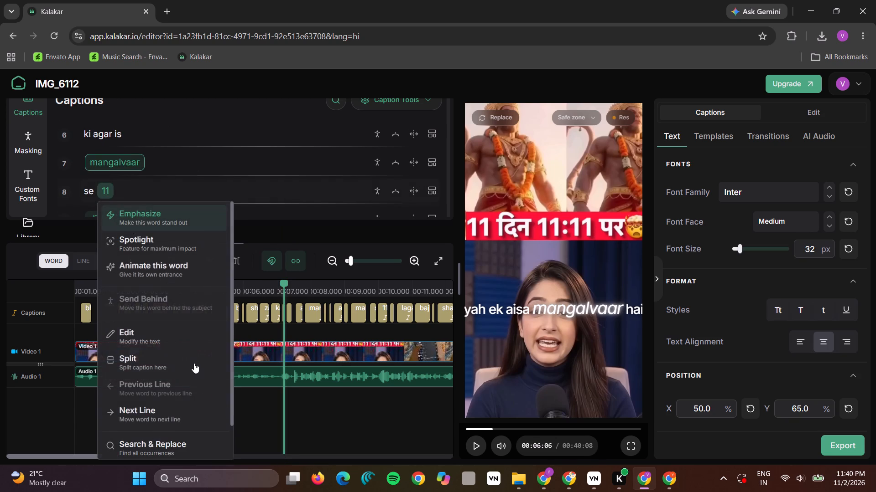
left_click(162, 421)
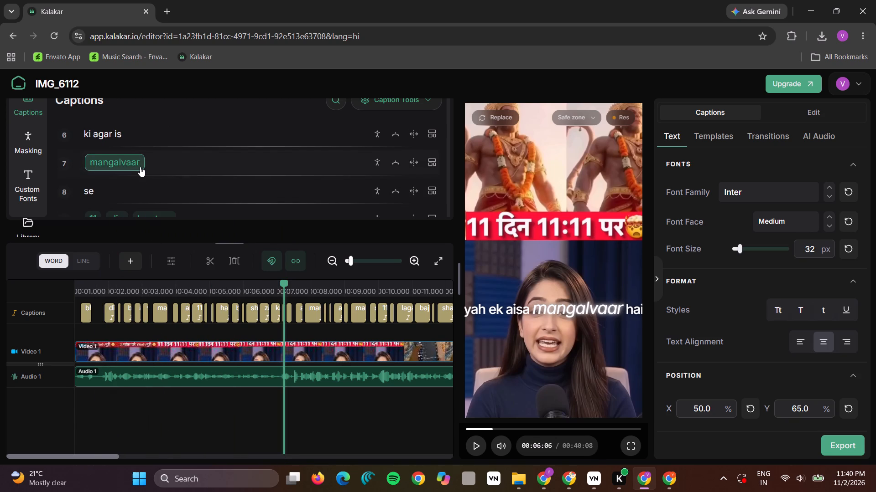
left_click(133, 176)
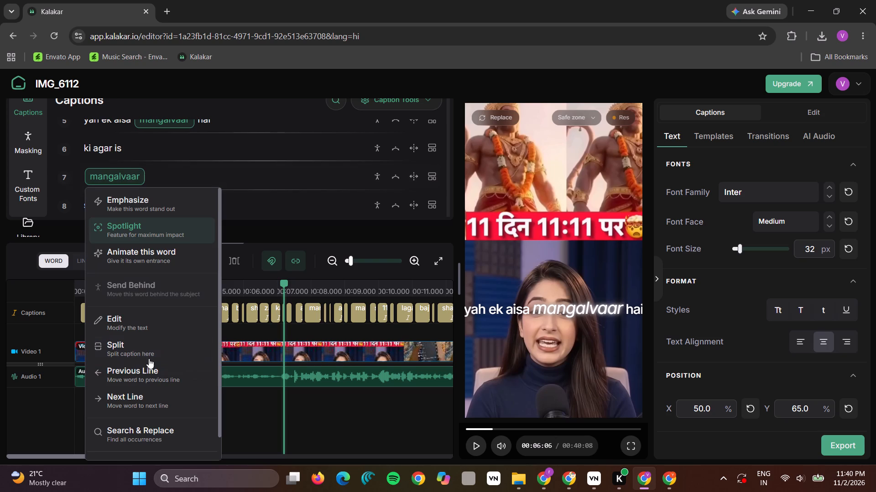
left_click(143, 376)
left_click(93, 171)
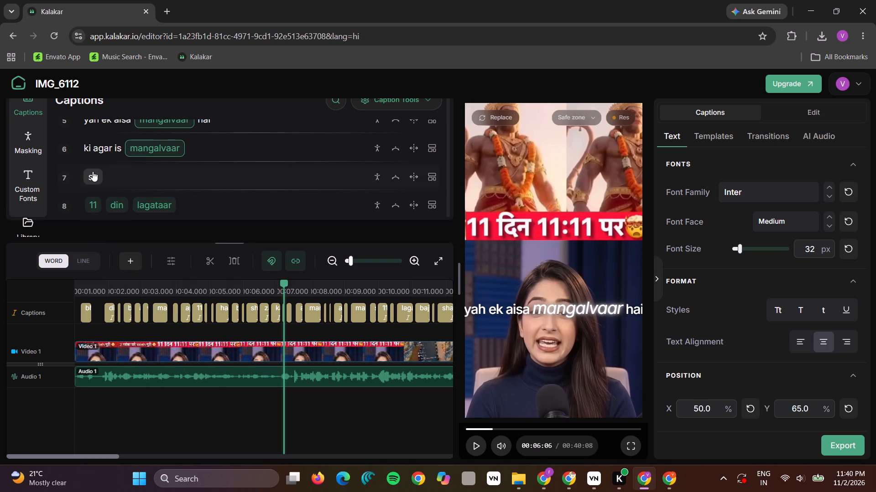
left_click(127, 398)
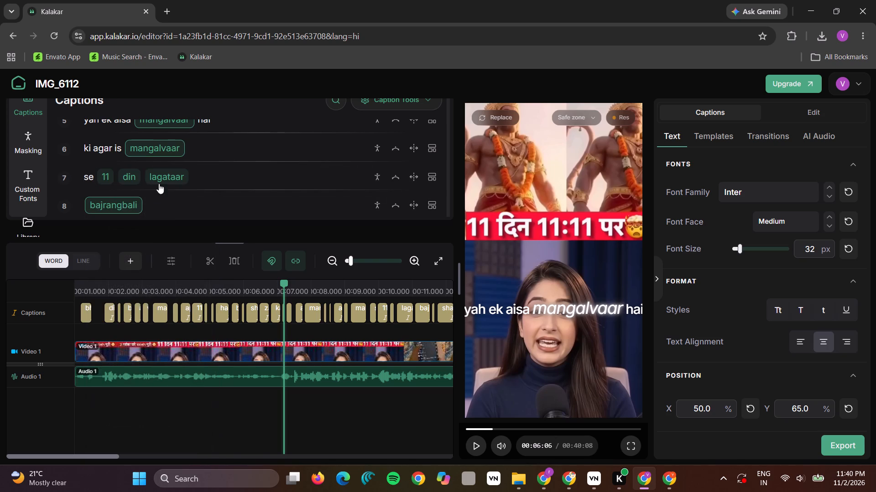
Merge "bajrangbali", "ke" and "shaktishali" into a single caption line.
scroll(165, 193, "down", 1)
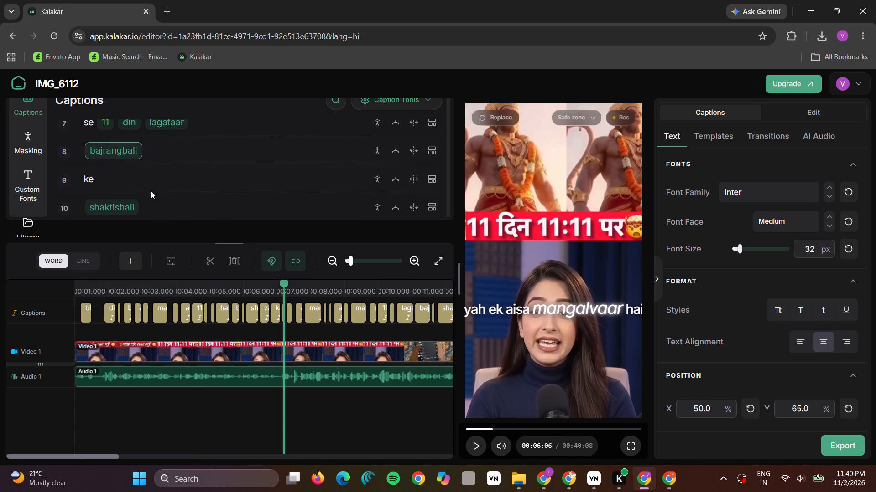
left_click(115, 205)
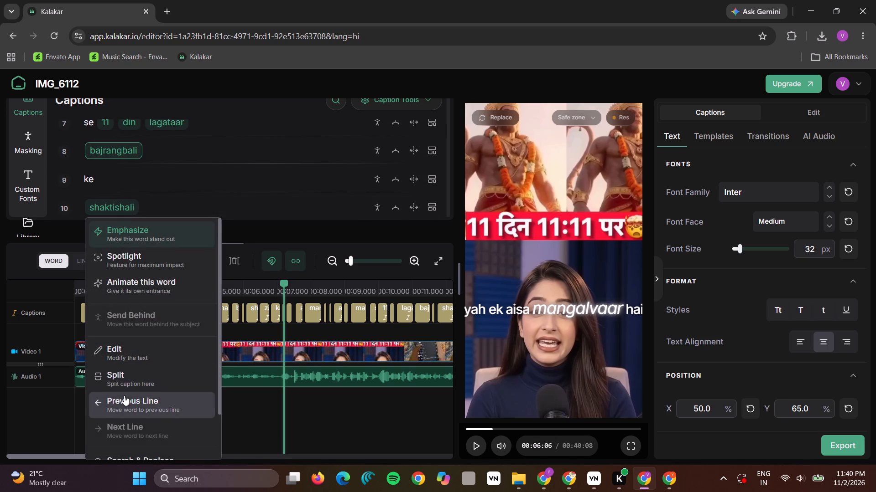
left_click(124, 395)
left_click(123, 177)
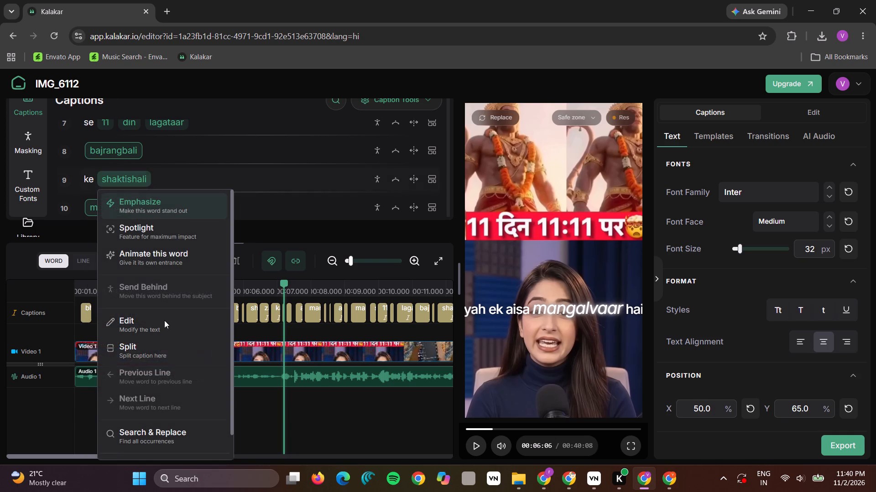
left_click(112, 143)
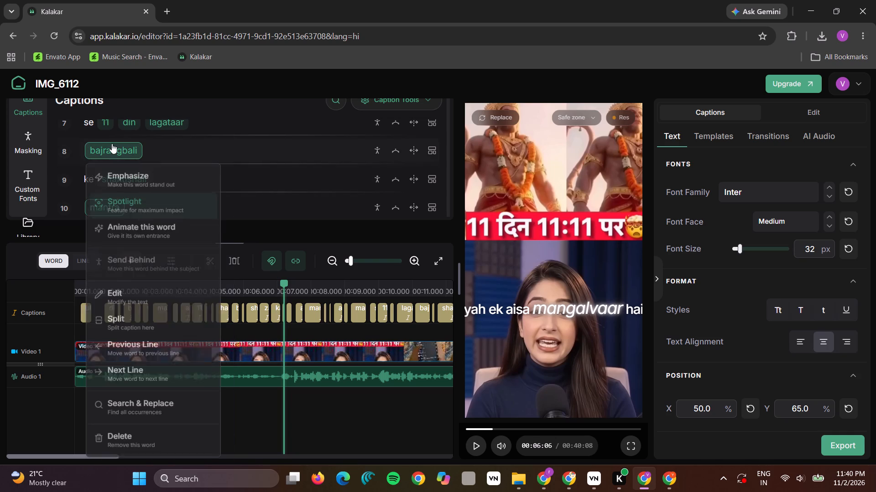
left_click(135, 368)
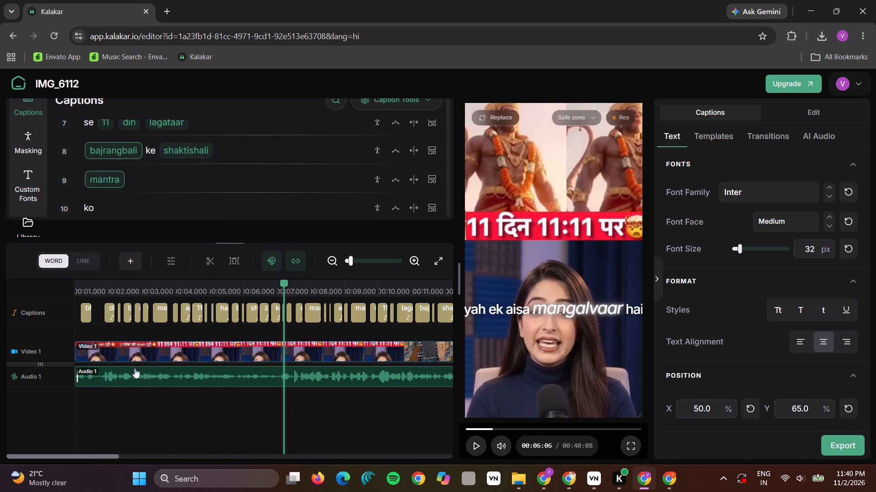
Regroup the captions into the lines "mantra ko share kiya to" and "aapki wish".
scroll(129, 188, "down", 1)
left_click(165, 195)
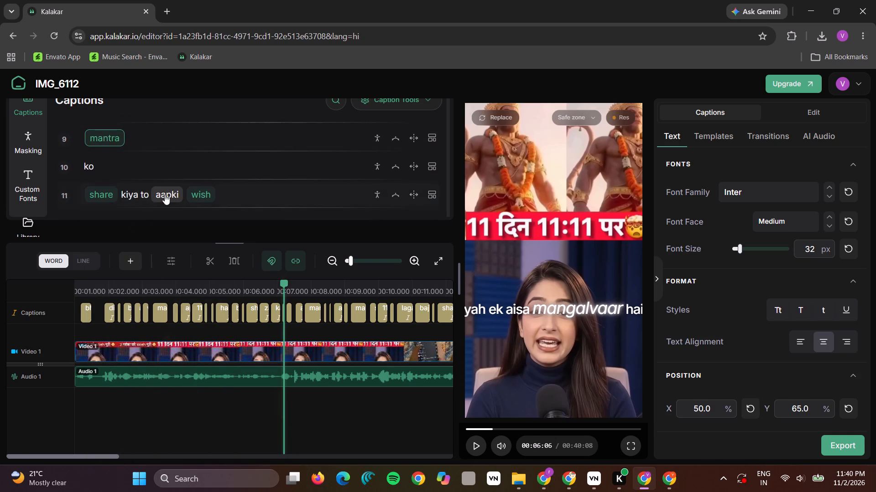
left_click(191, 396)
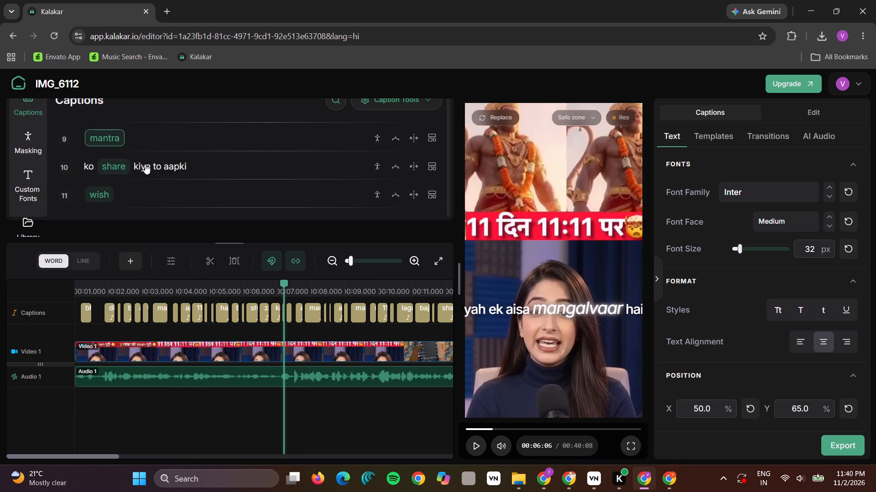
scroll(145, 159, "up", 1)
left_click(181, 210)
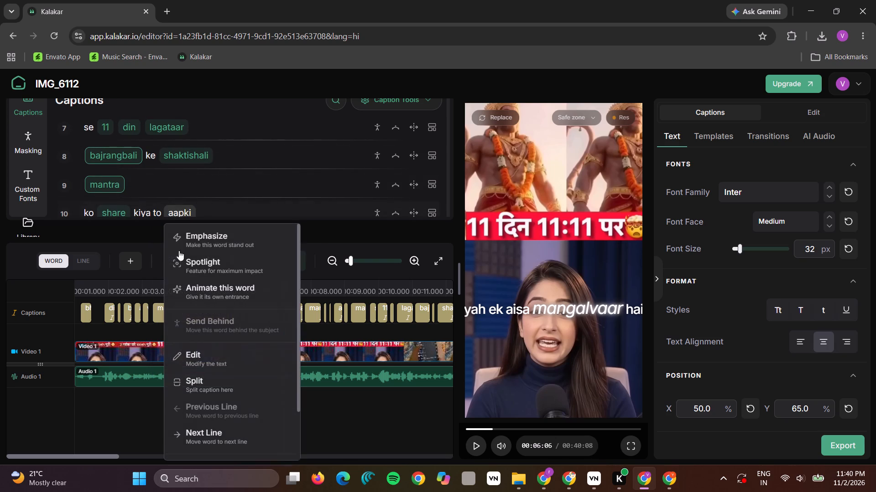
left_click(199, 436)
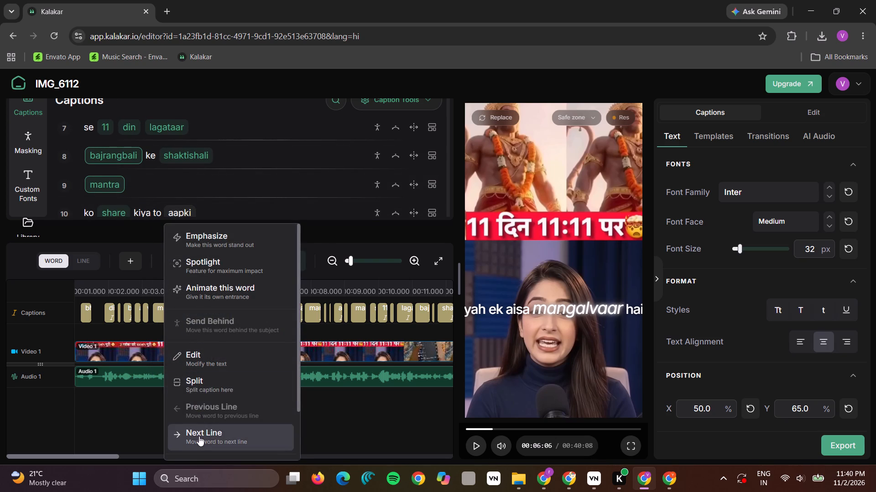
scroll(153, 169, "down", 1)
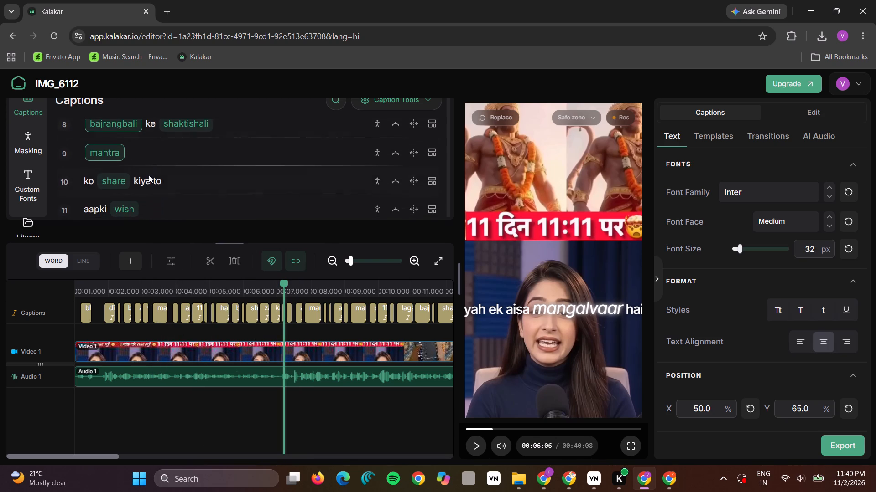
left_click(149, 179)
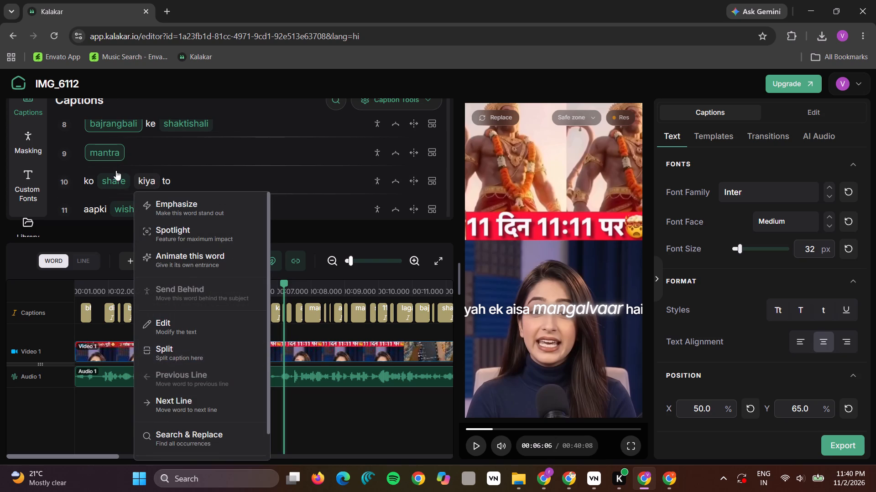
left_click(107, 155)
left_click(157, 390)
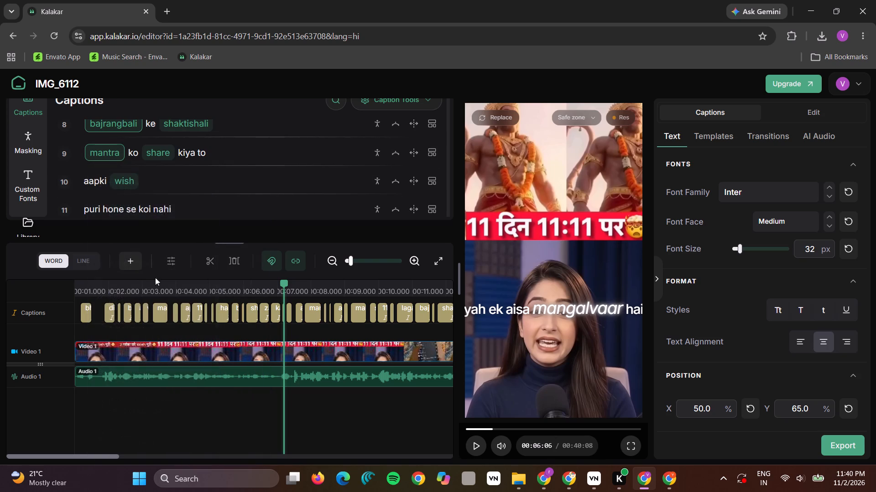
Move "puri hone se" up into the preceding caption line so it reads "aapki wish puri hone se".
scroll(162, 180, "down", 1)
left_click(131, 171)
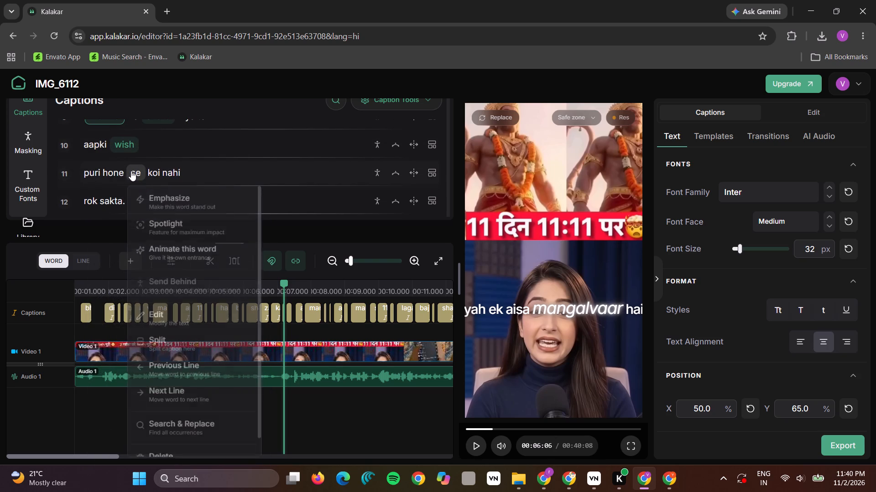
left_click(156, 375)
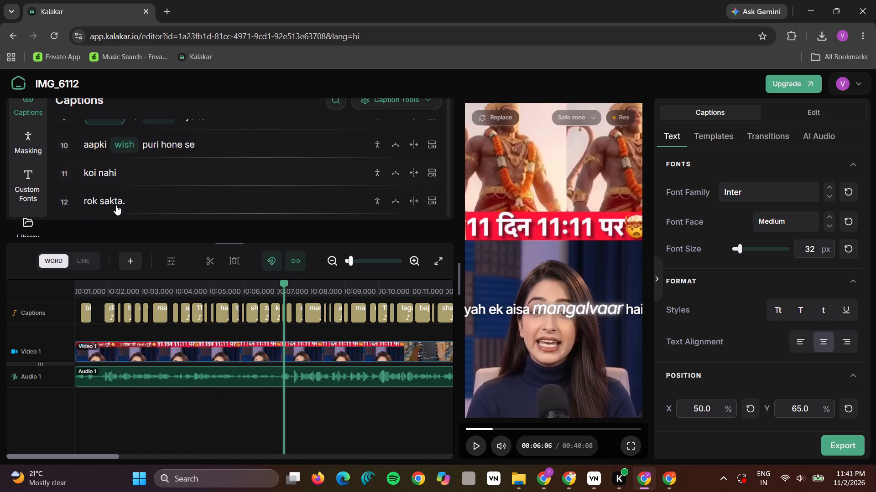
Move "rok sakta." up into the preceding caption line so it reads "koi nahi rok sakta.".
left_click(118, 207)
left_click(159, 391)
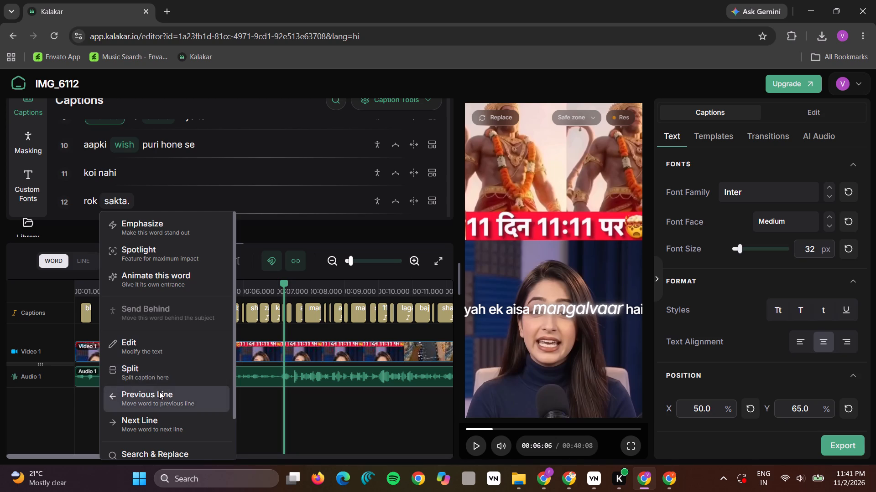
Move "shaktishali" up into the preceding caption line so it reads "milenge bhagwan ke shaktishali".
scroll(154, 209, "down", 2)
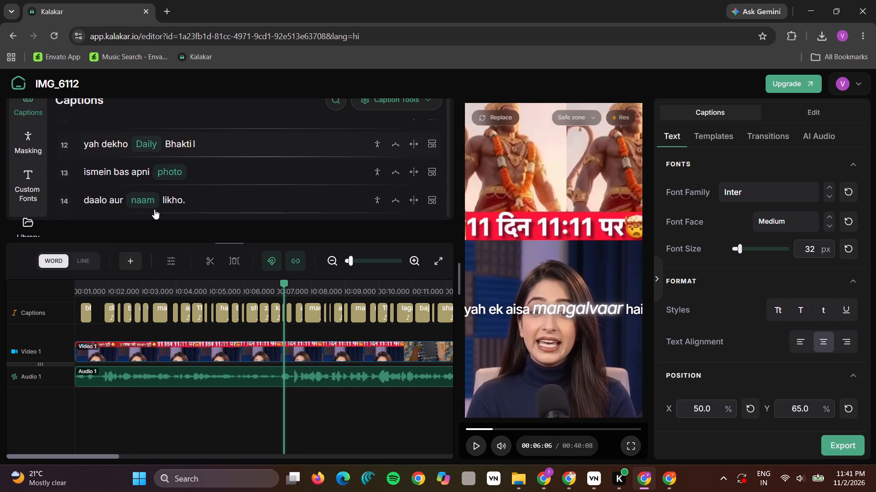
scroll(154, 209, "down", 2)
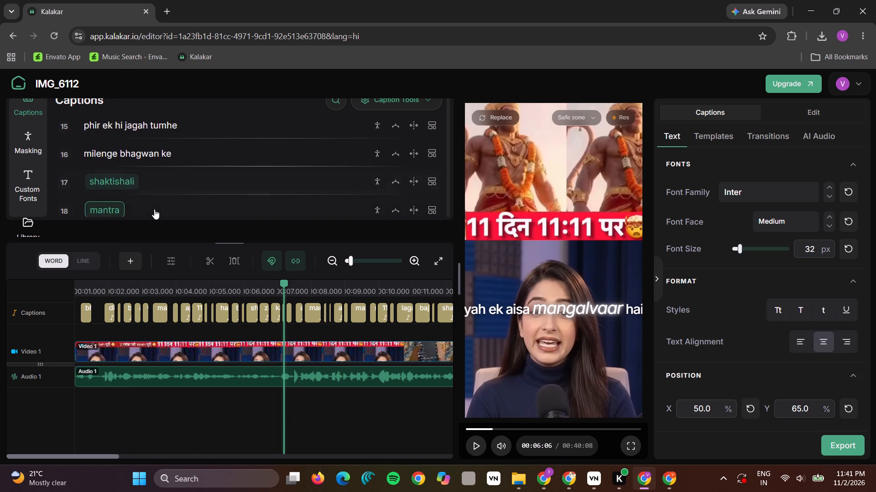
scroll(154, 209, "down", 1)
left_click(101, 208)
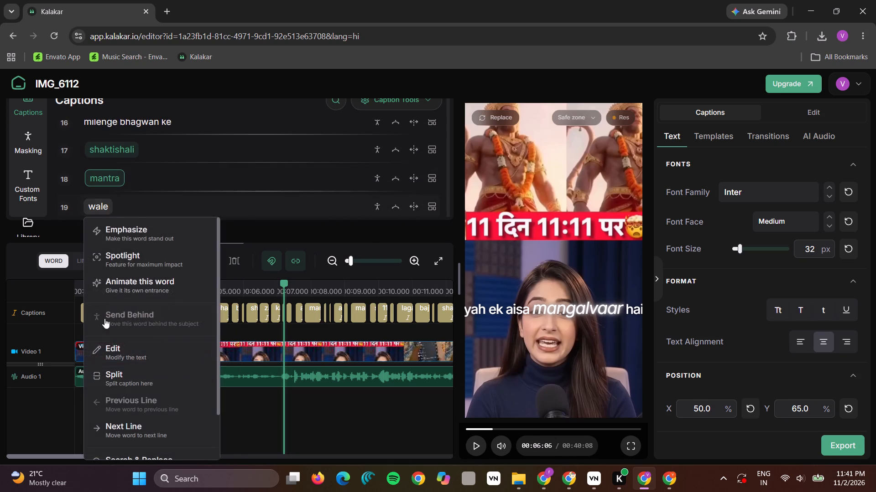
left_click(105, 148)
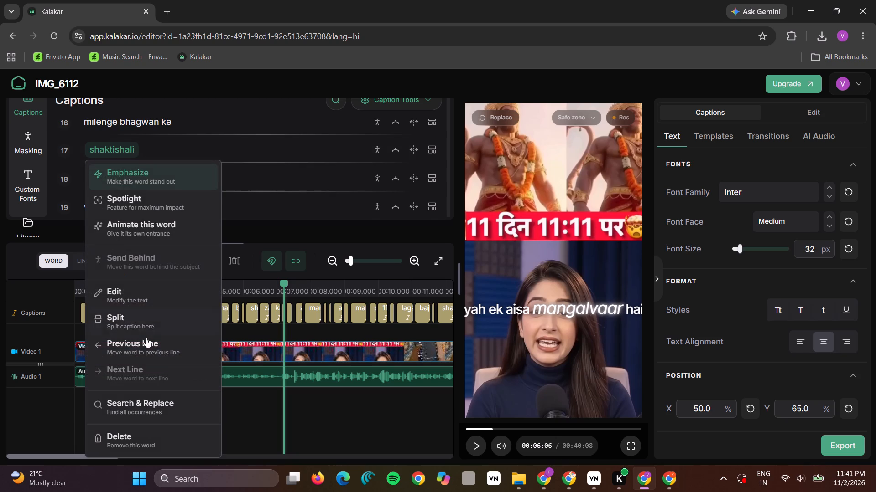
left_click(146, 343)
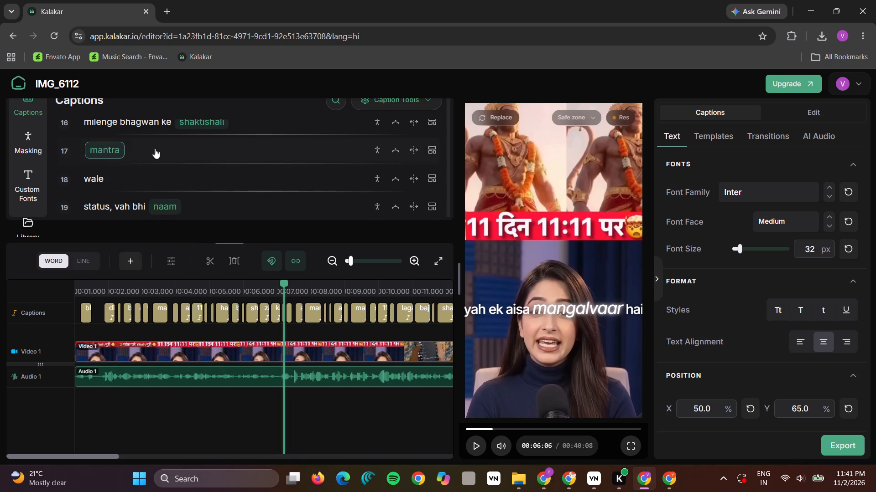
Merge "mantra", "wale" and "status, vah bhi naam" into a single caption line.
left_click(164, 205)
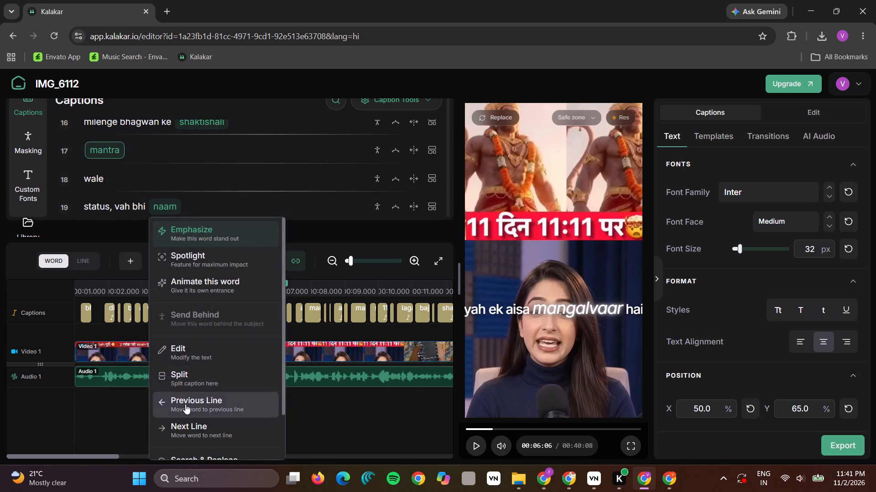
left_click(185, 404)
left_click(112, 149)
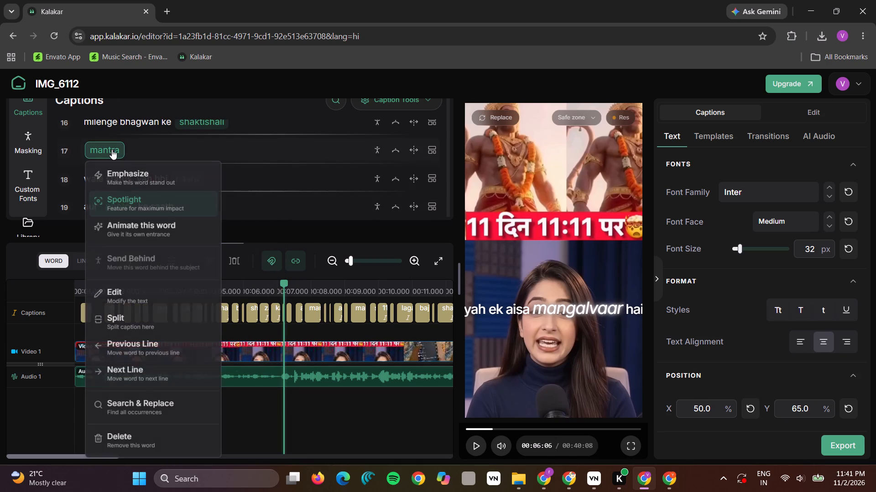
left_click(127, 366)
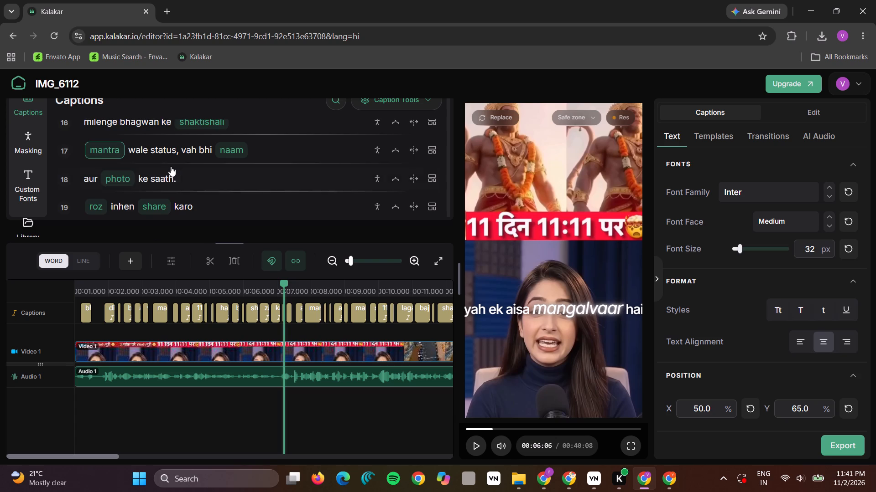
Move "bajrangbali" up into the preceding caption line so it reads "in dino bajrangbali".
scroll(171, 166, "down", 2)
left_click(131, 200)
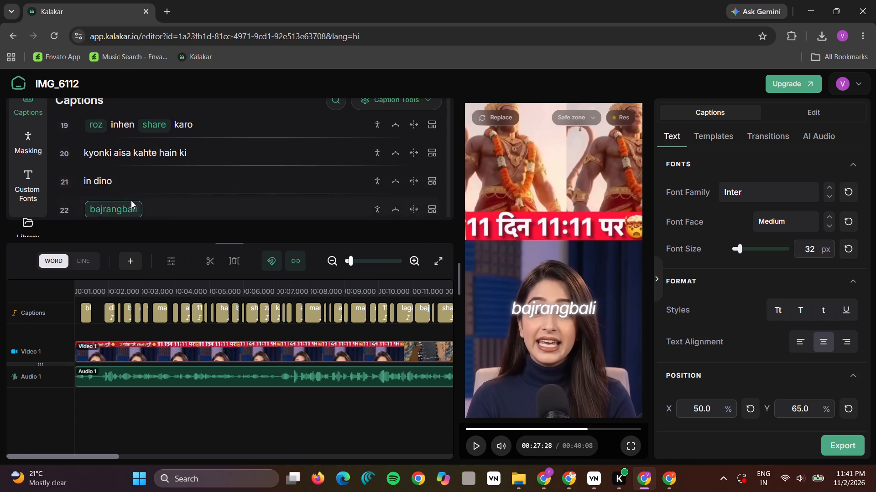
left_click(124, 161)
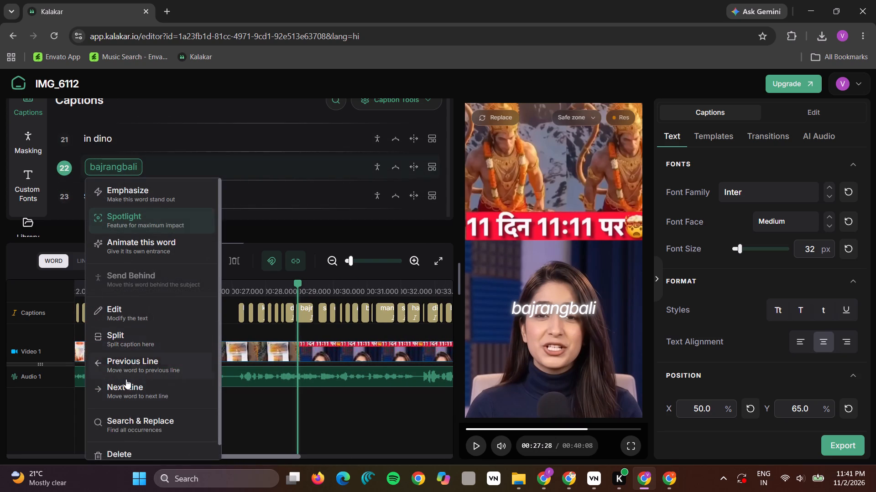
left_click(126, 368)
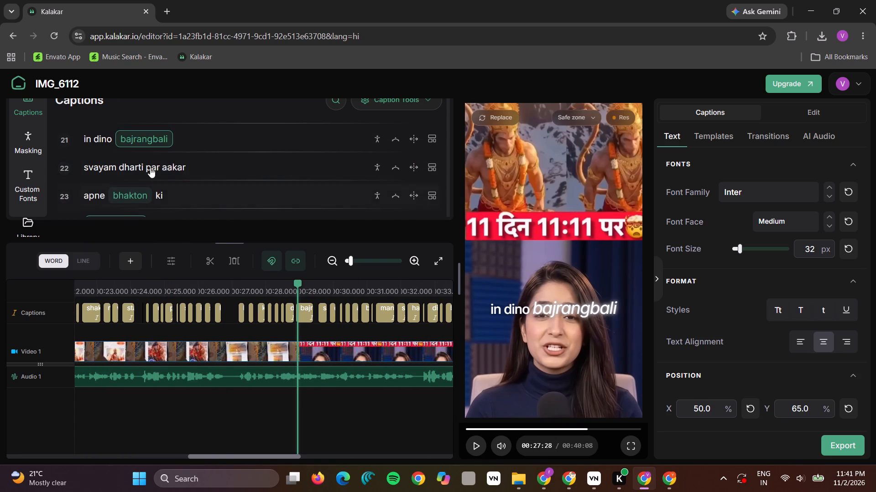
Merge "manokamna" with the following line so the caption reads "manokamna sunte hain aur".
scroll(150, 168, "down", 1)
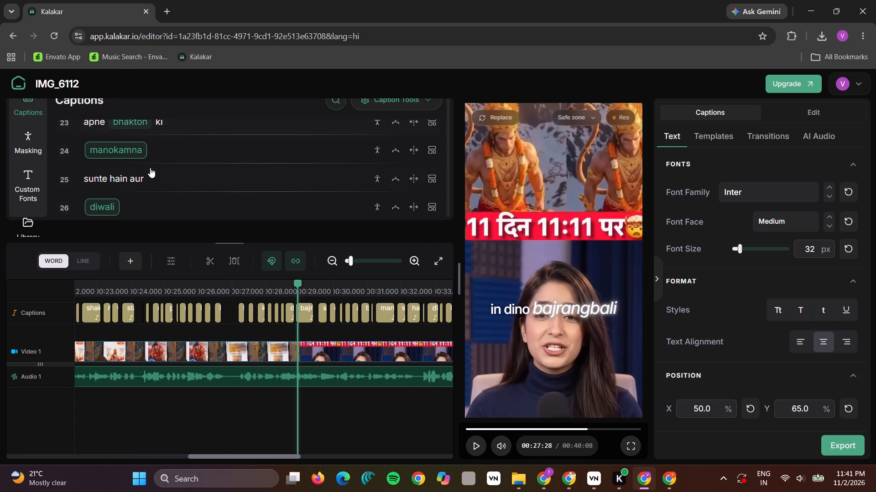
left_click(133, 181)
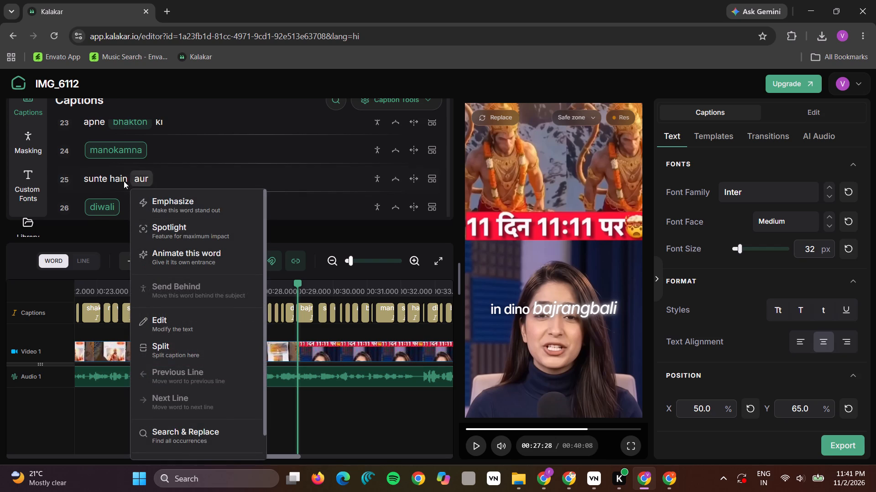
left_click(117, 176)
left_click(120, 149)
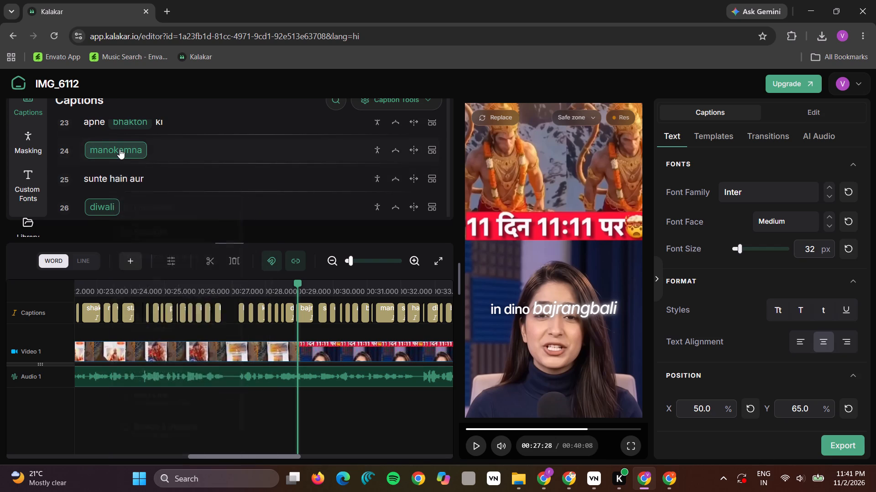
left_click(125, 370)
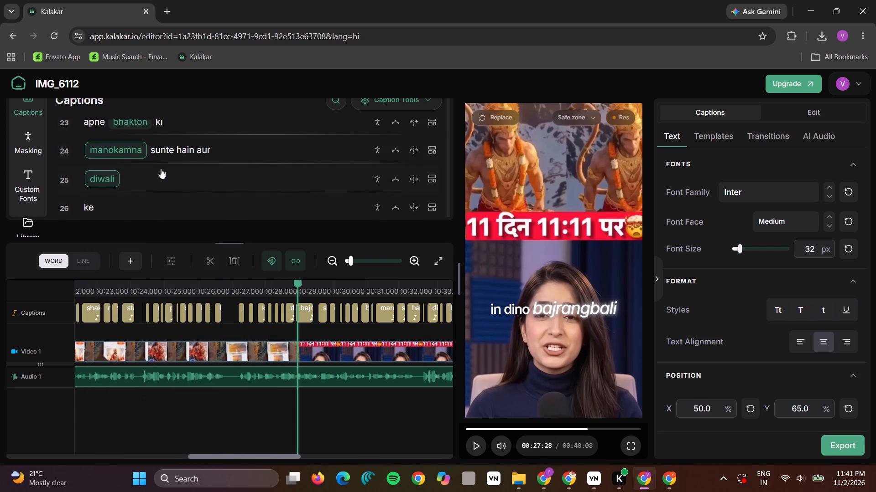
Merge "diwali", "ke" and "baad us" into a single caption line.
scroll(161, 169, "down", 1)
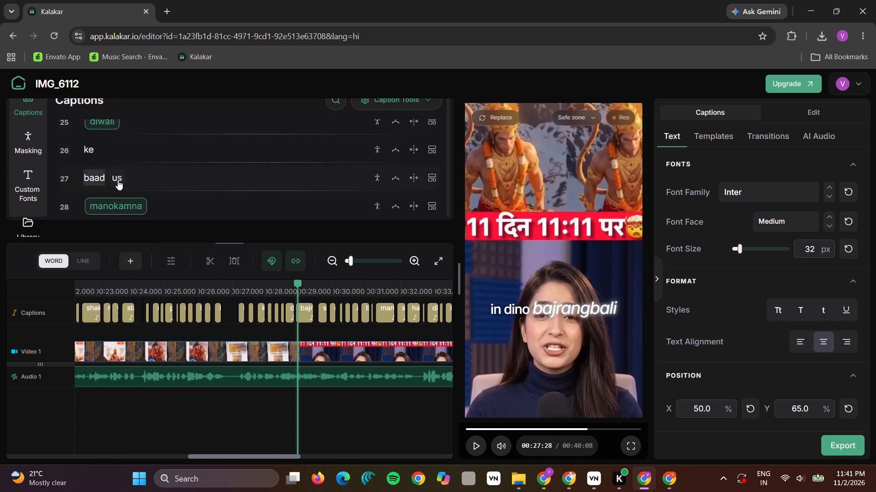
left_click(119, 178)
left_click(133, 382)
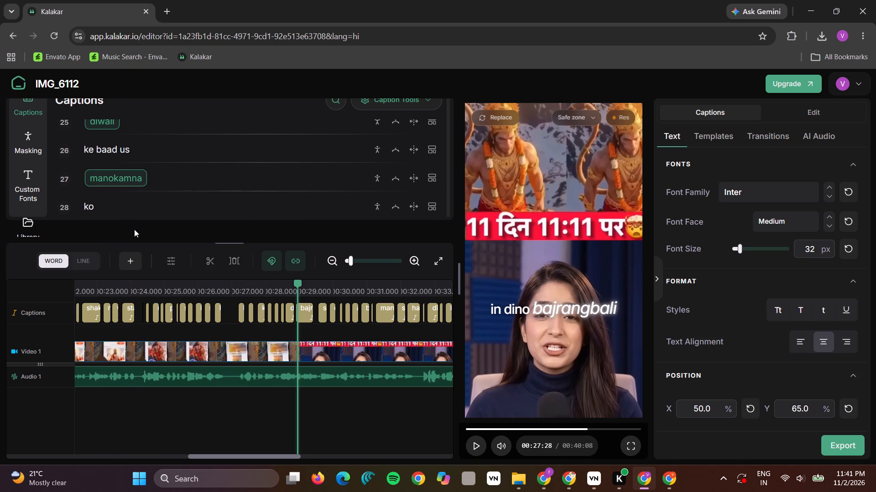
left_click(103, 118)
left_click(103, 122)
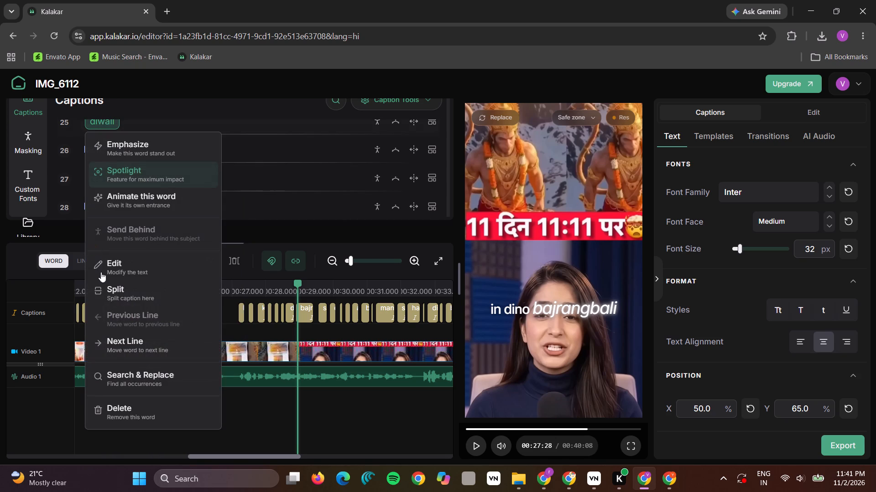
left_click(128, 349)
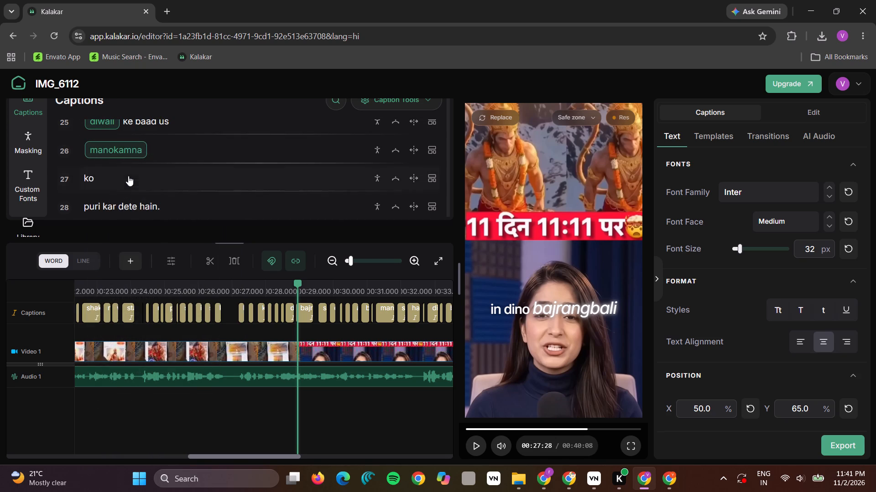
Merge "manokamna", "ko" and "puri kar dete hain." into a single caption line.
left_click(154, 207)
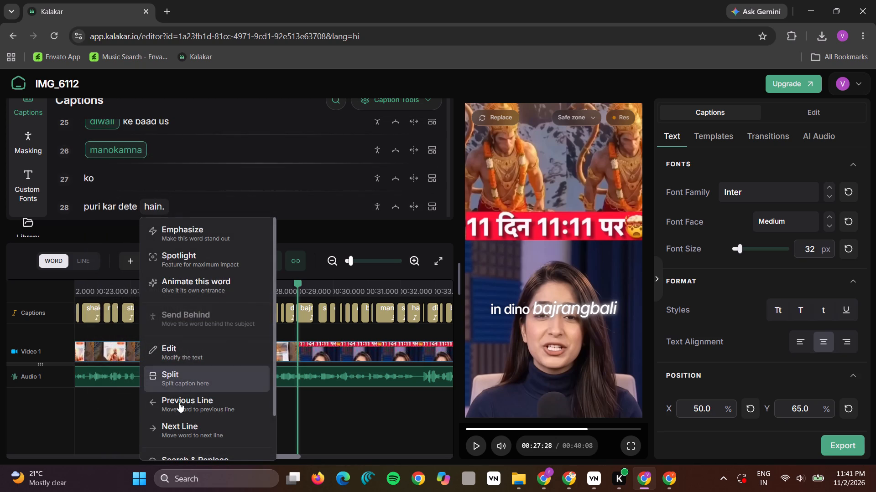
left_click(178, 405)
left_click(141, 149)
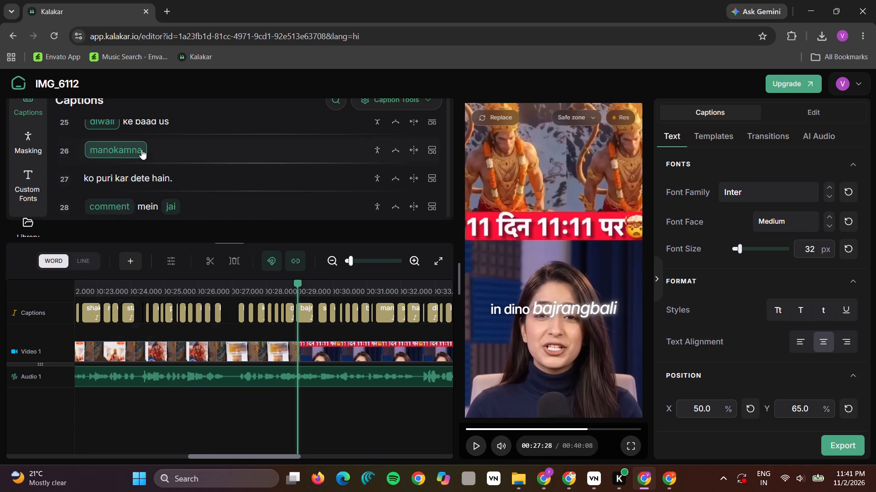
left_click(150, 378)
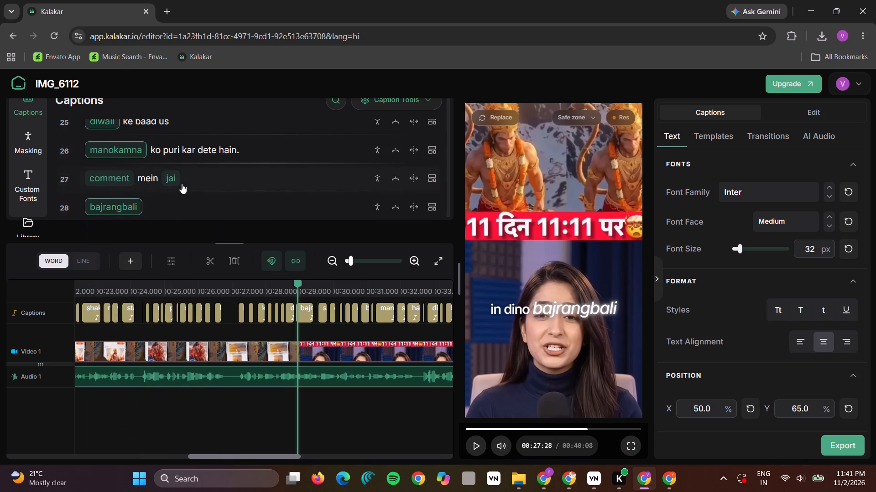
Regroup the captions into the lines "bajrangbali zarur" and "likhen. Install Now par click".
scroll(182, 184, "down", 1)
left_click(130, 183)
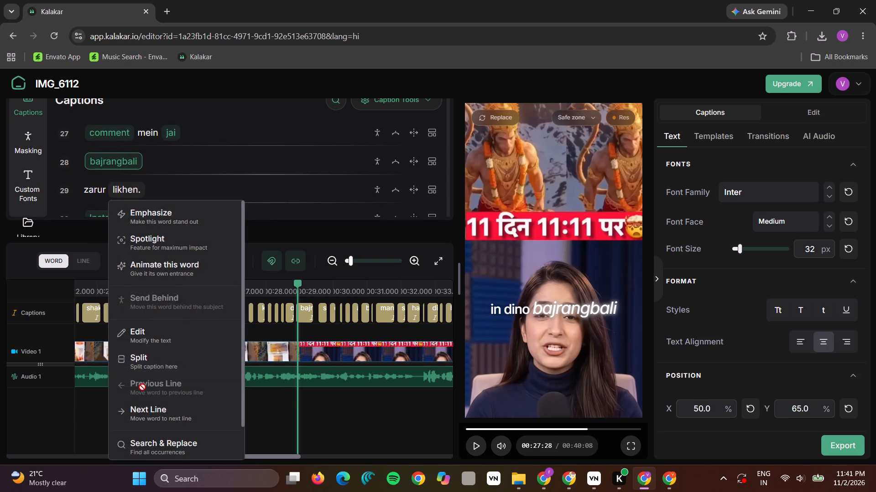
left_click(143, 412)
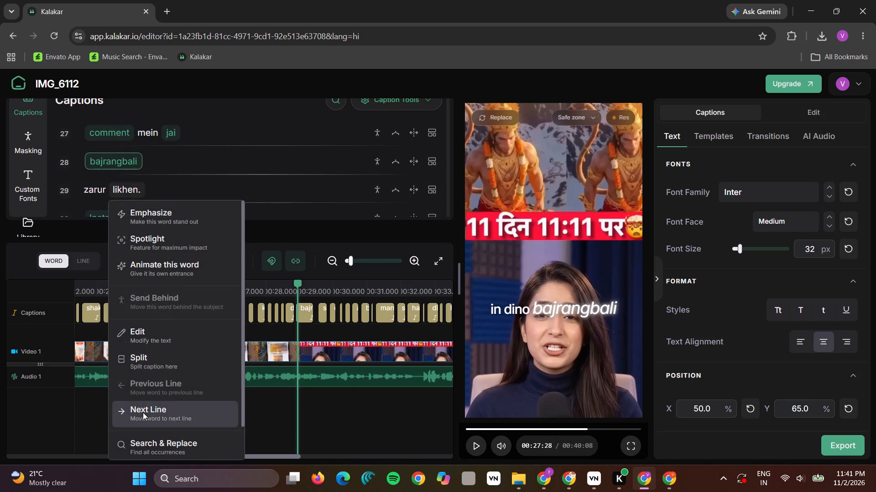
left_click(126, 153)
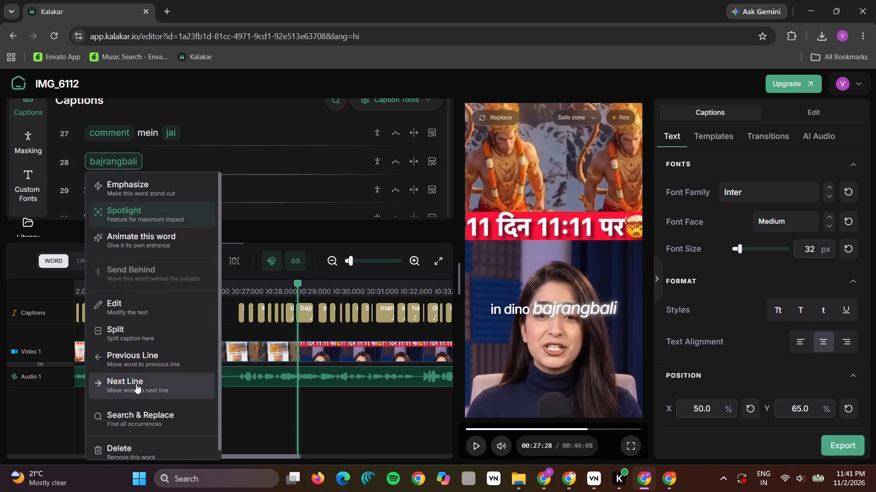
left_click(136, 384)
Check the remaining caption lines to the end and apply the built-in Ali Abdaal caption template.
scroll(183, 189, "down", 1)
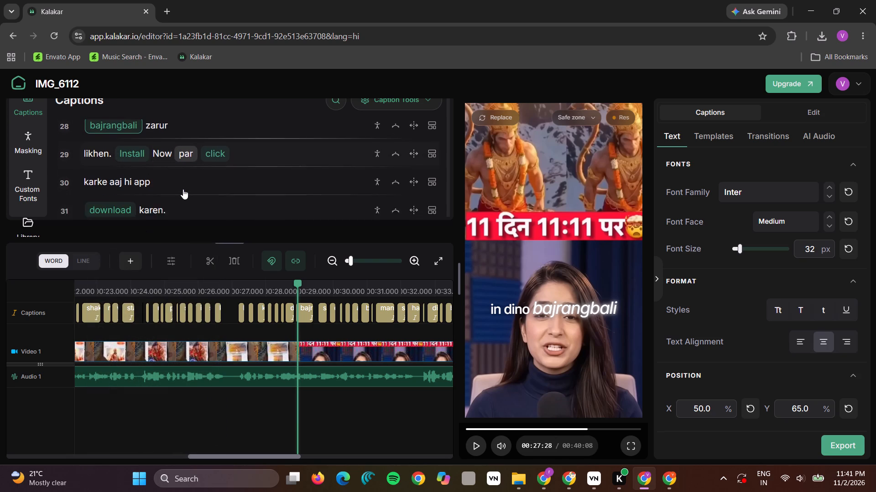
scroll(183, 189, "down", 2)
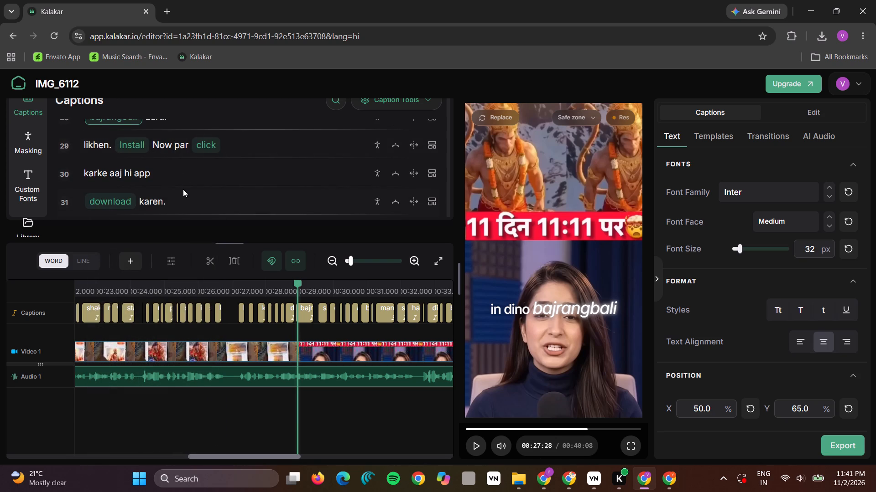
left_click(709, 136)
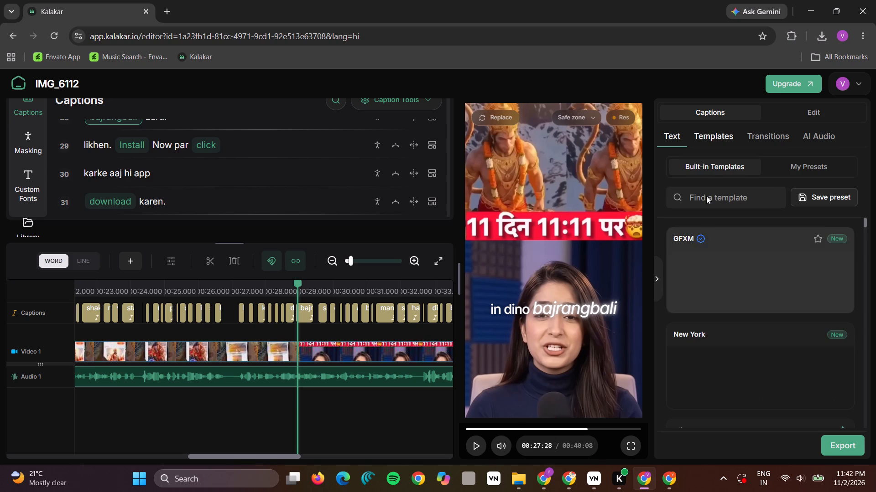
scroll(699, 395, "down", 2)
left_click(699, 395)
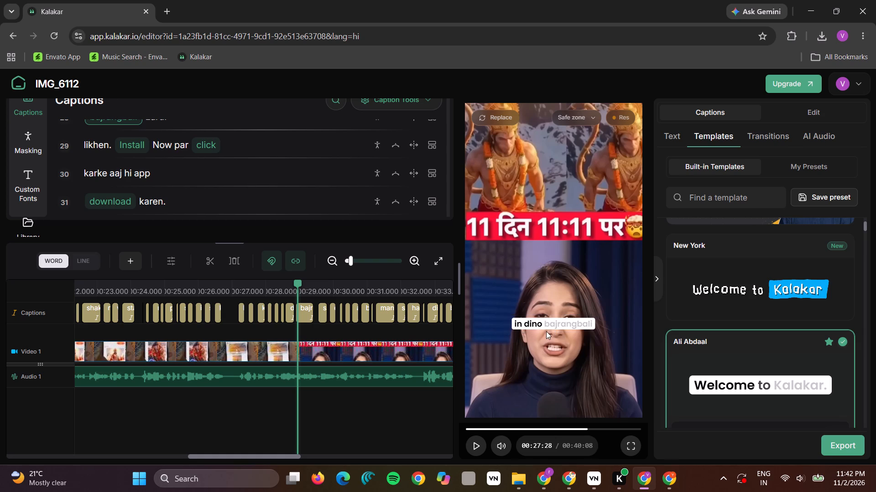
Place the captions horizontally centred just below the red banner, above the presenter's head, and scale them down slightly.
left_click_drag(545, 327, 542, 248)
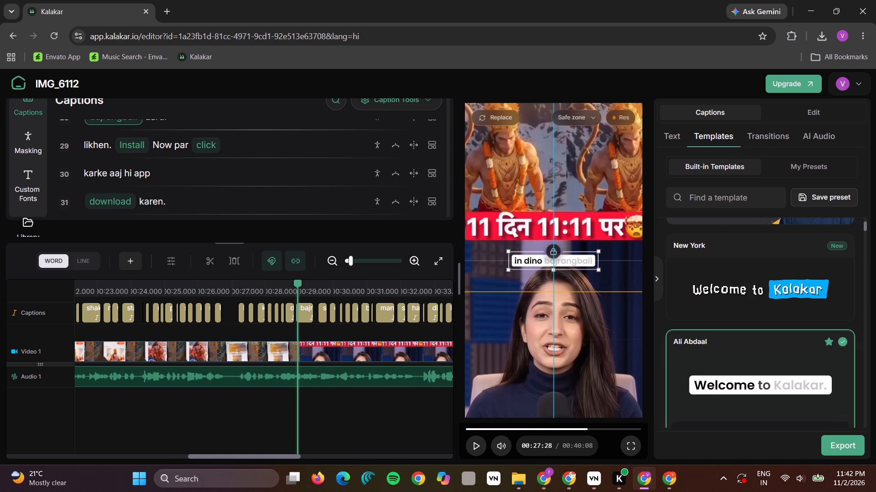
left_click_drag(542, 248, 542, 250)
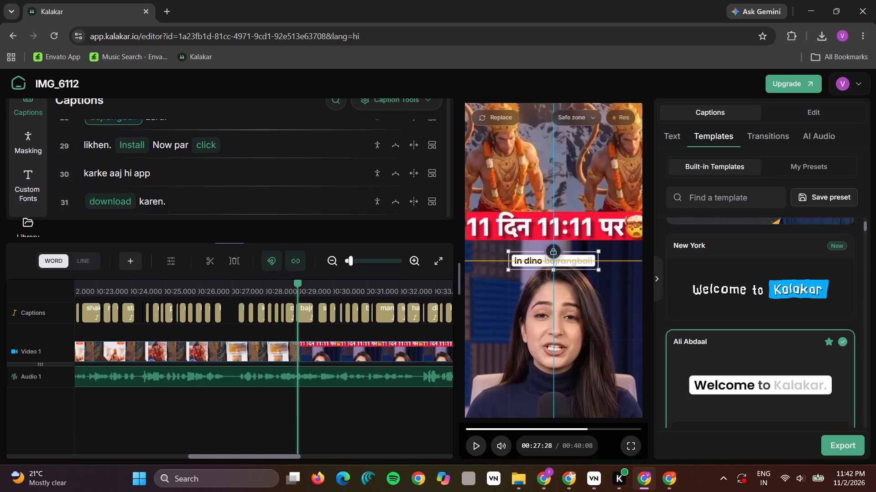
left_click_drag(542, 250, 542, 250)
left_click_drag(600, 271, 587, 268)
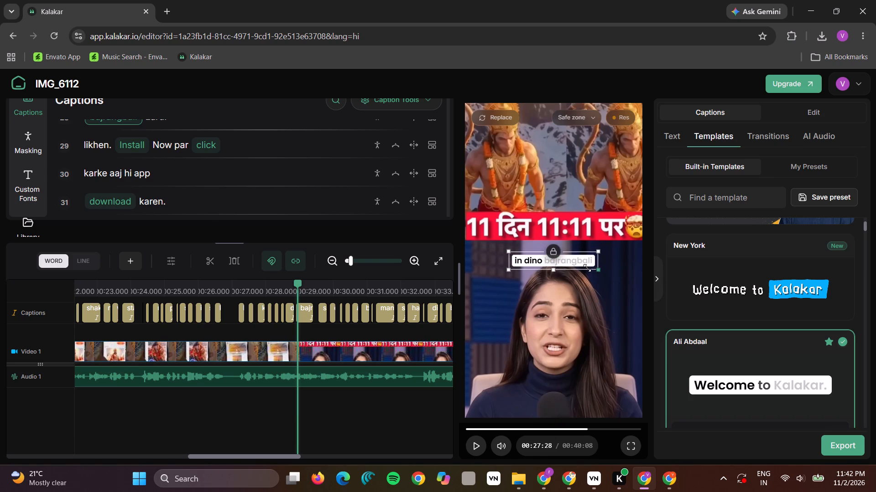
left_click_drag(587, 268, 578, 261)
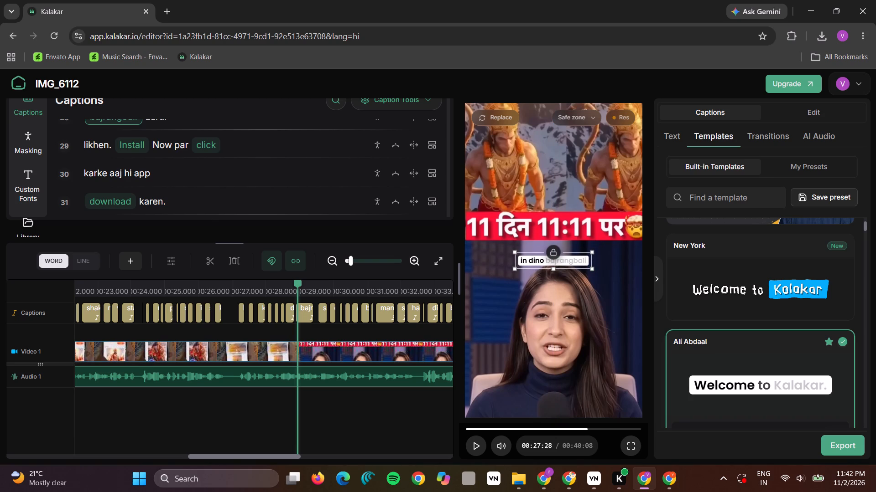
left_click_drag(572, 262, 570, 252)
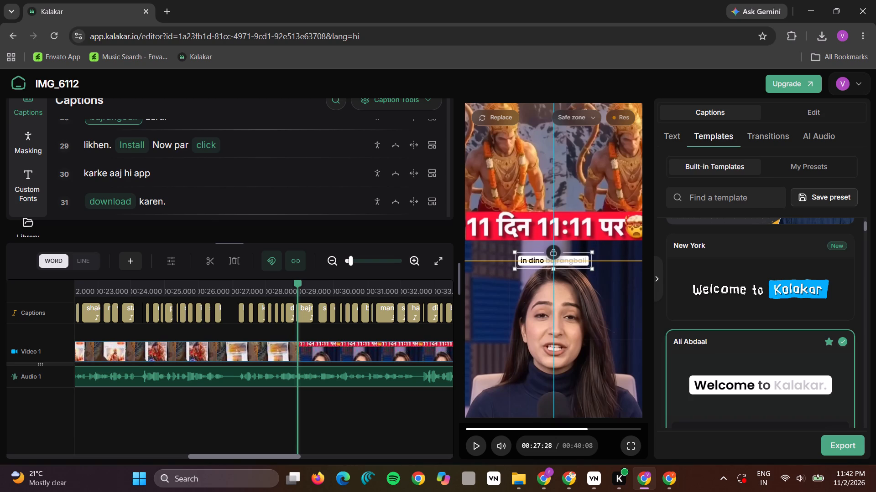
Scale the captions down to about 36 px and move them up, horizontally centred, against the red banner's lower edge.
left_click_drag(570, 252, 567, 249)
left_click_drag(567, 249, 566, 247)
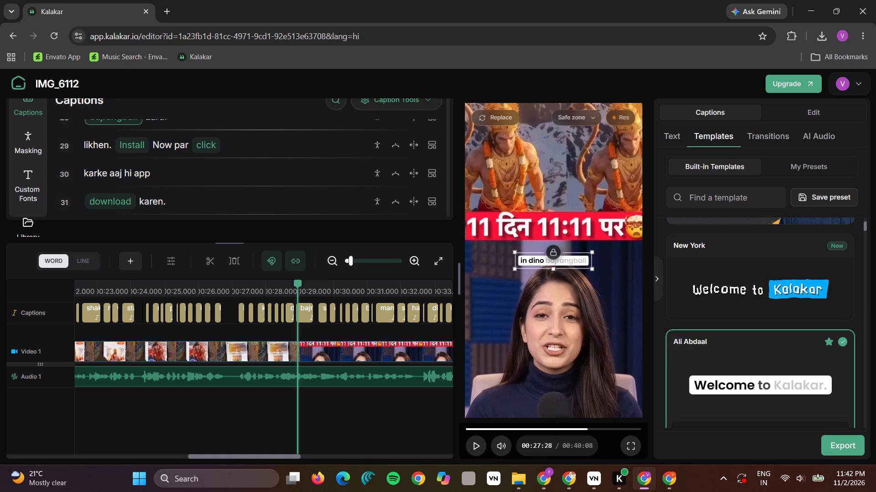
left_click_drag(593, 268, 585, 264)
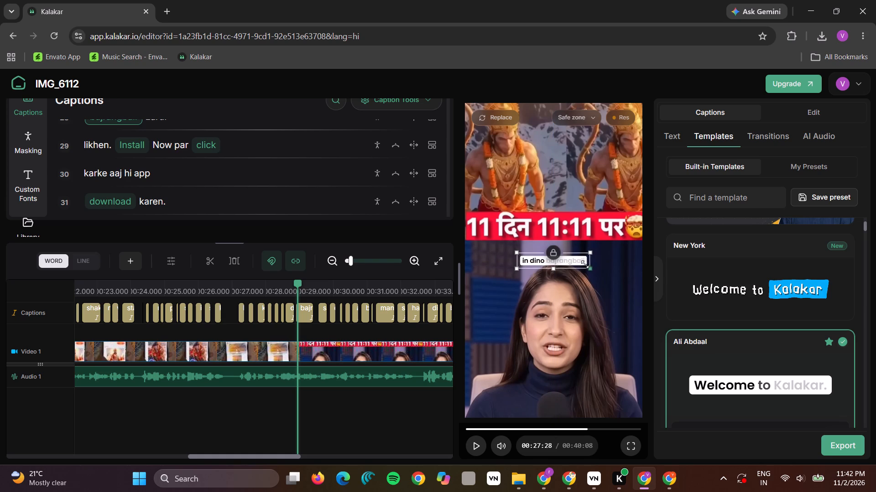
left_click_drag(585, 264, 584, 262)
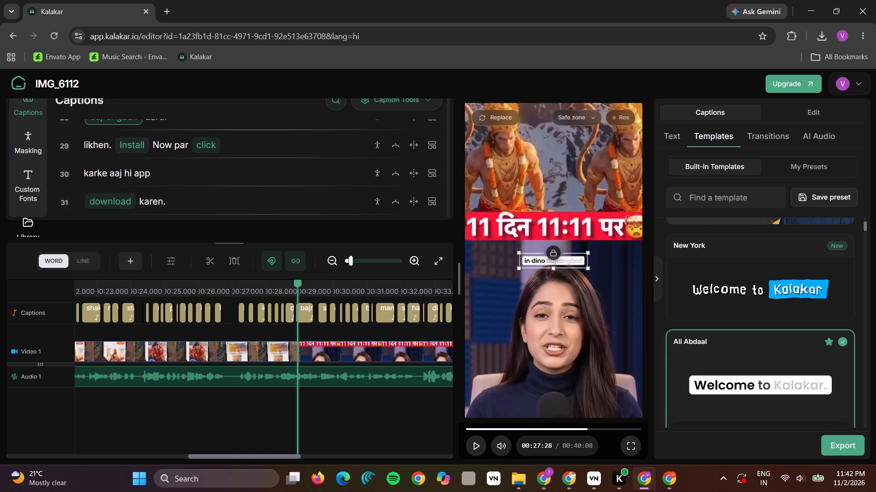
left_click_drag(541, 262, 540, 252)
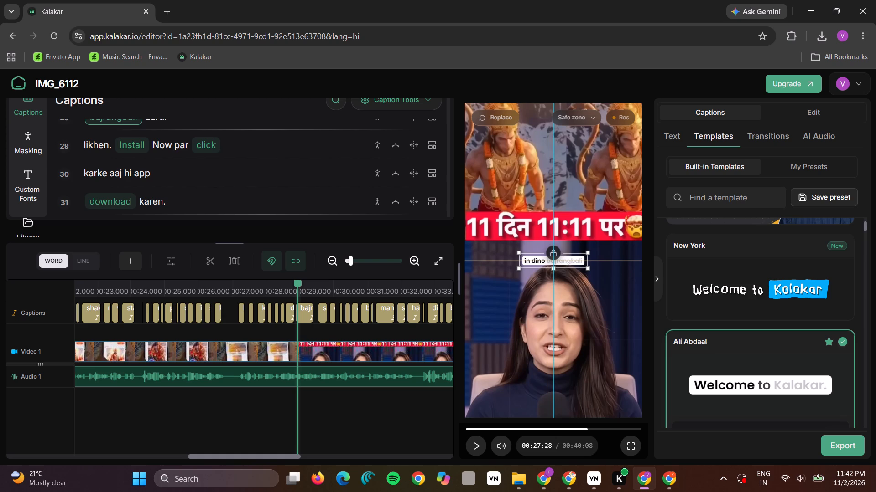
left_click_drag(540, 252, 540, 248)
left_click_drag(540, 248, 540, 246)
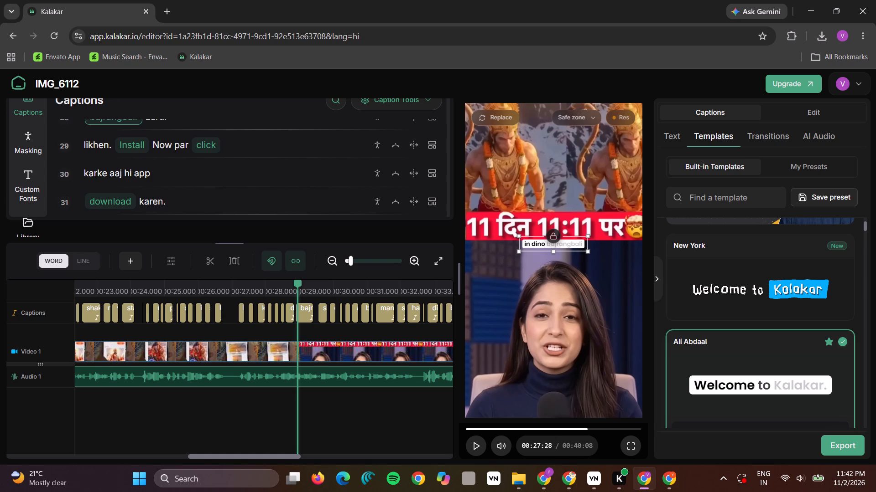
Delete the caption words from "zarur" through "download karen." at the end of the video.
left_click(477, 444)
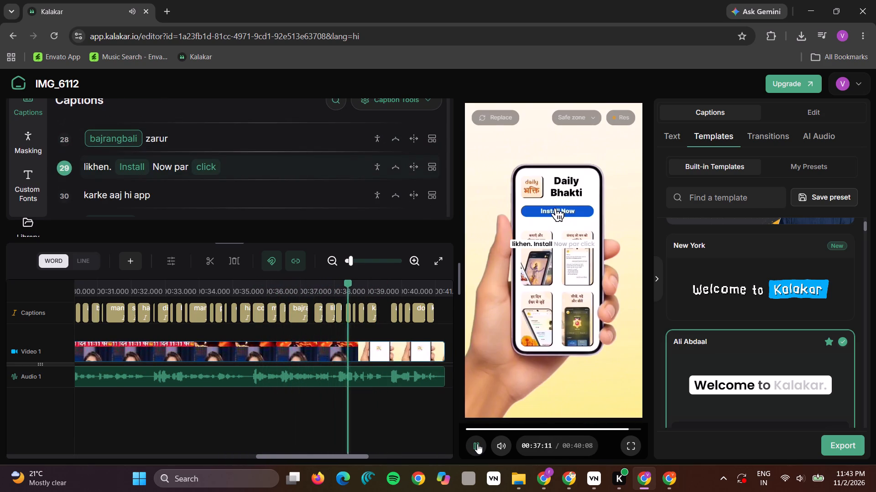
key("space")
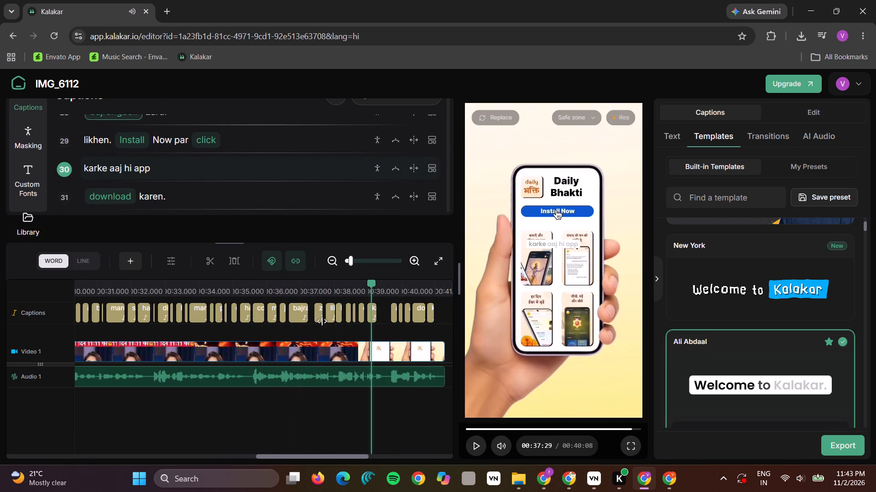
left_click_drag(321, 328, 454, 314)
key("Delete")
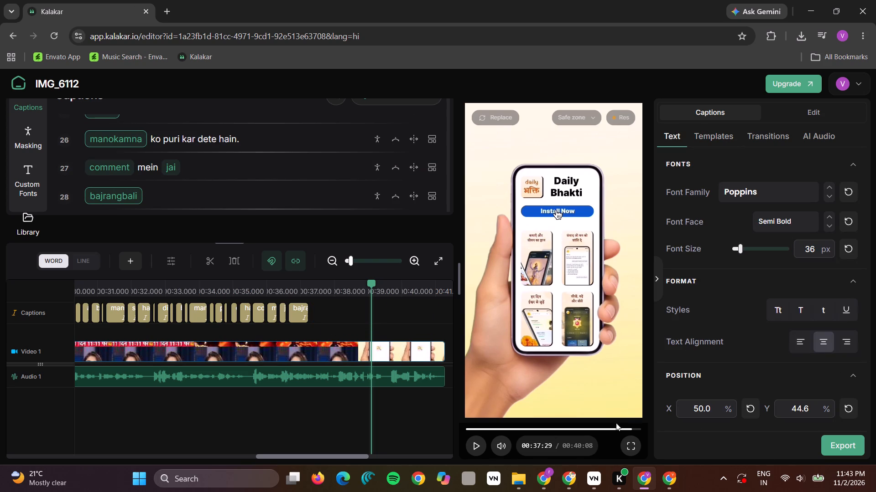
left_click(606, 432)
key("space")
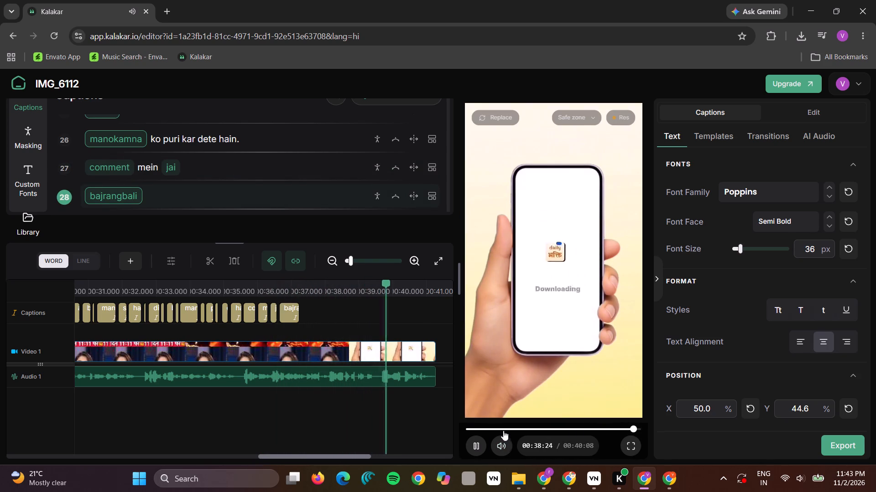
Delete the caption words from "lagataar", at about 10 s, up to the word "tumhe" at about 21 s.
left_click(503, 430)
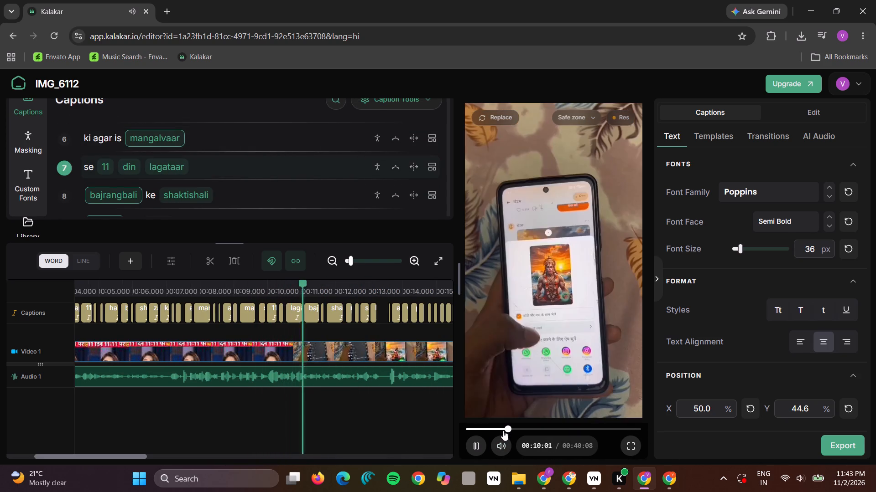
key("space")
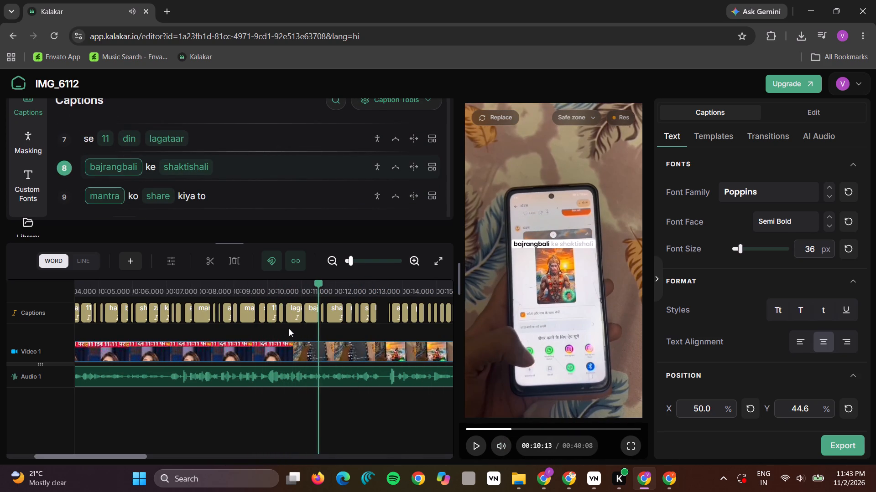
left_click_drag(287, 328, 454, 310)
key("Delete")
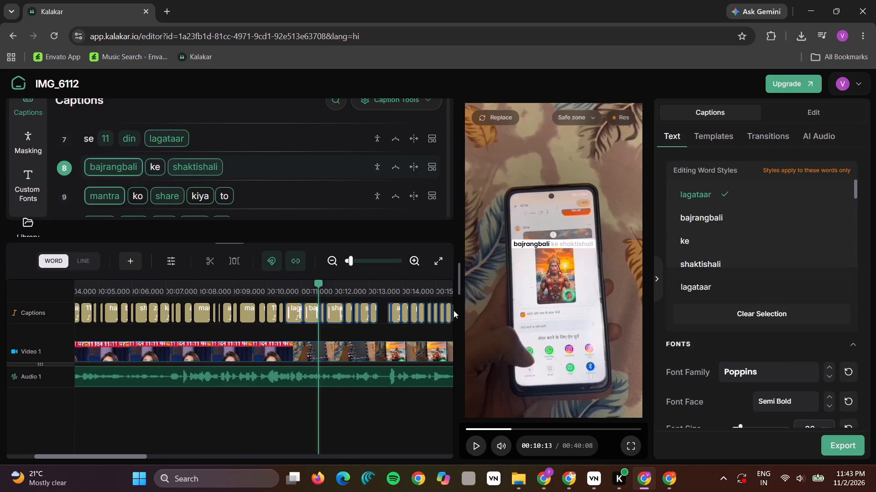
scroll(454, 310, "left", 1)
scroll(398, 319, "left", 5)
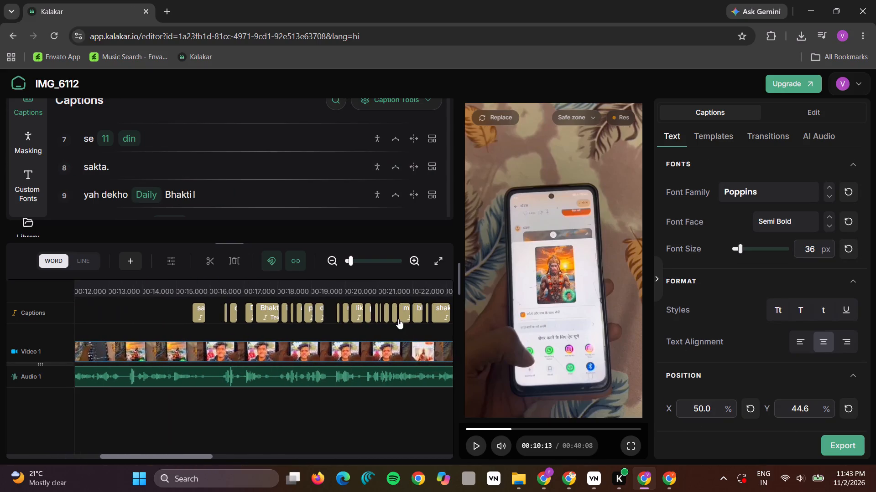
left_click_drag(177, 323, 391, 300)
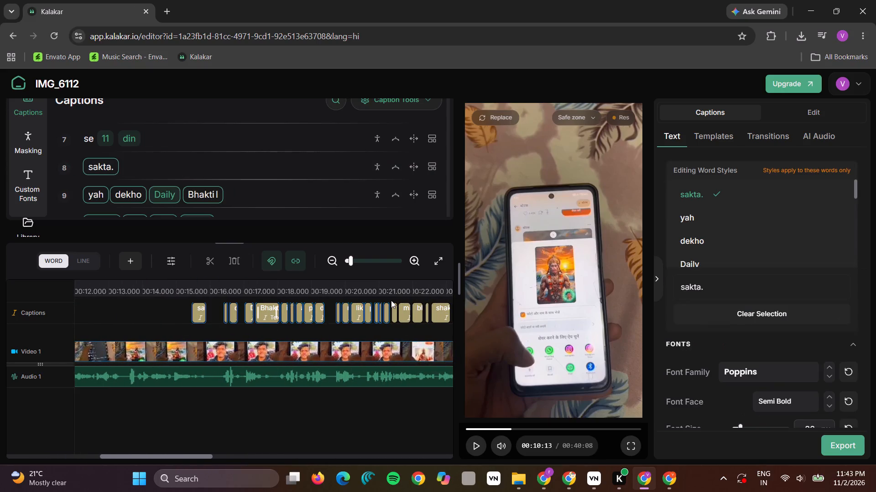
key("Delete")
Delete the caption words following "tumhe" over the phone footage, through the line "in dino bajrangbali".
key("space")
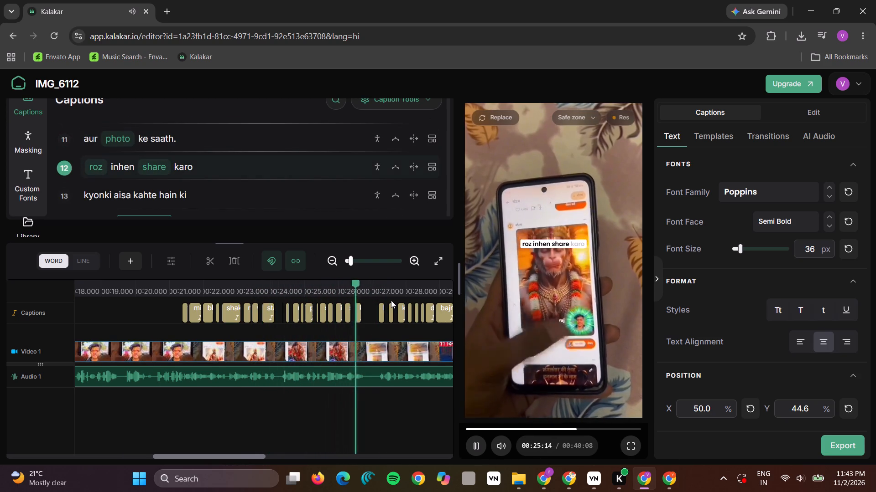
key("space")
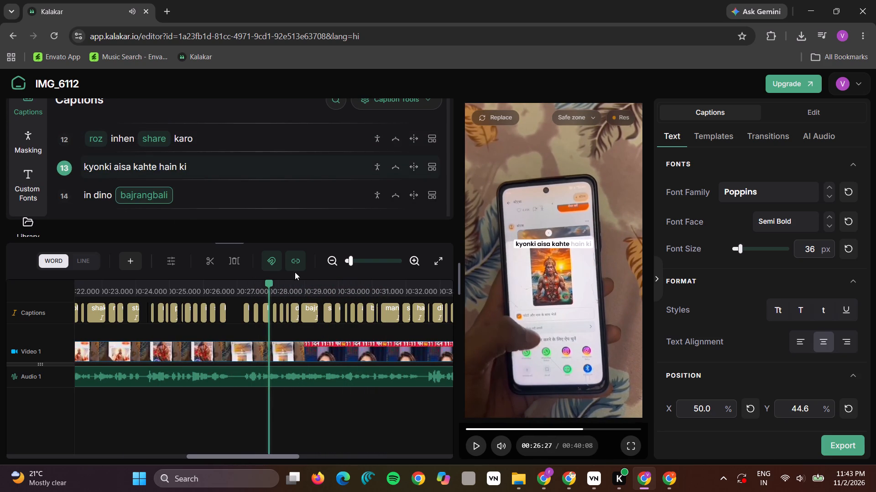
left_click_drag(263, 328, 57, 307)
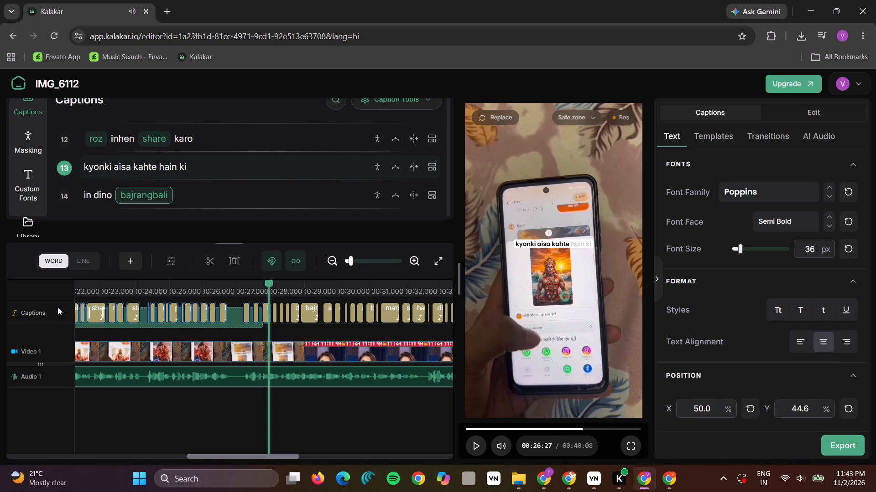
key("Delete")
key("space")
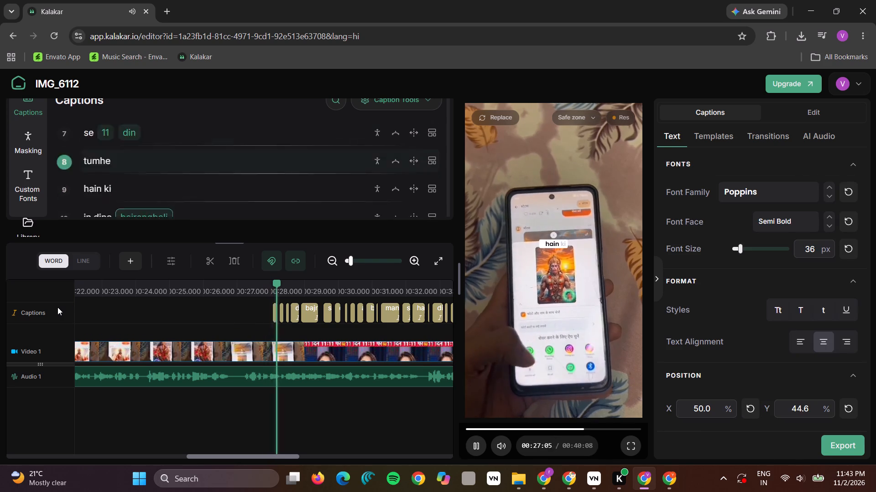
key("space")
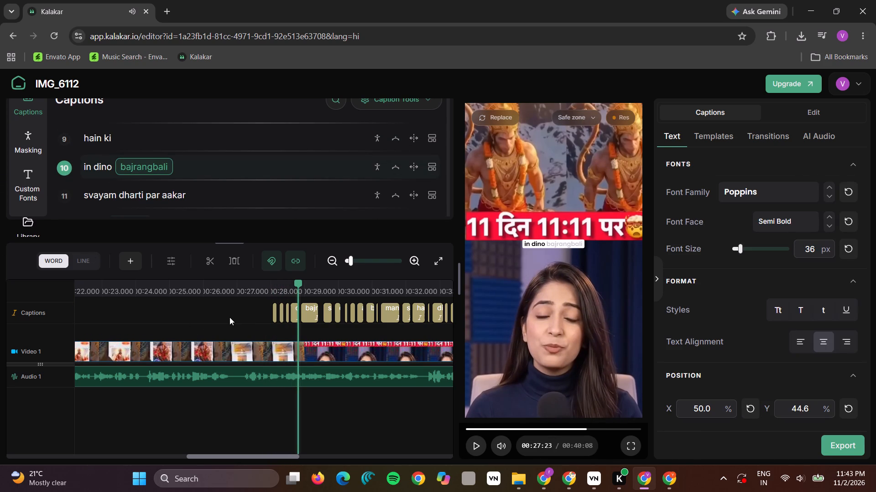
left_click_drag(229, 317, 310, 322)
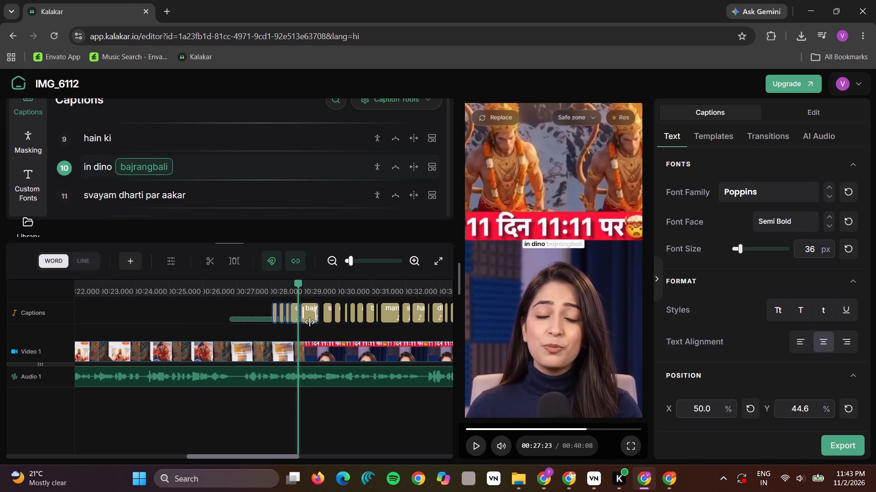
left_click_drag(310, 322, 309, 322)
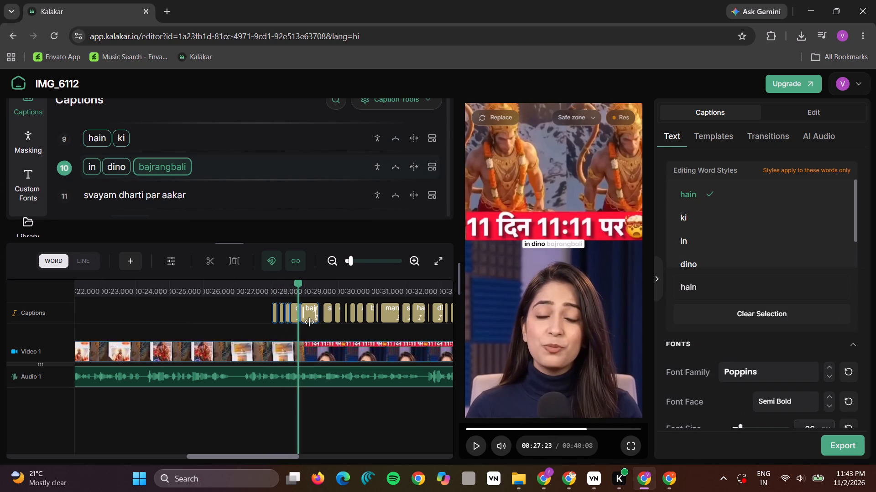
key("Delete")
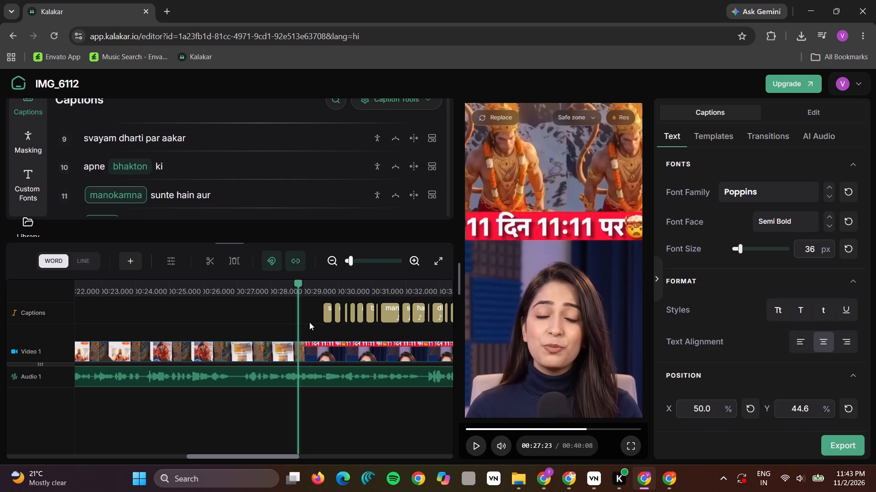
Delete the stray caption word "tumhe" at about 21 s on the timeline.
key("space")
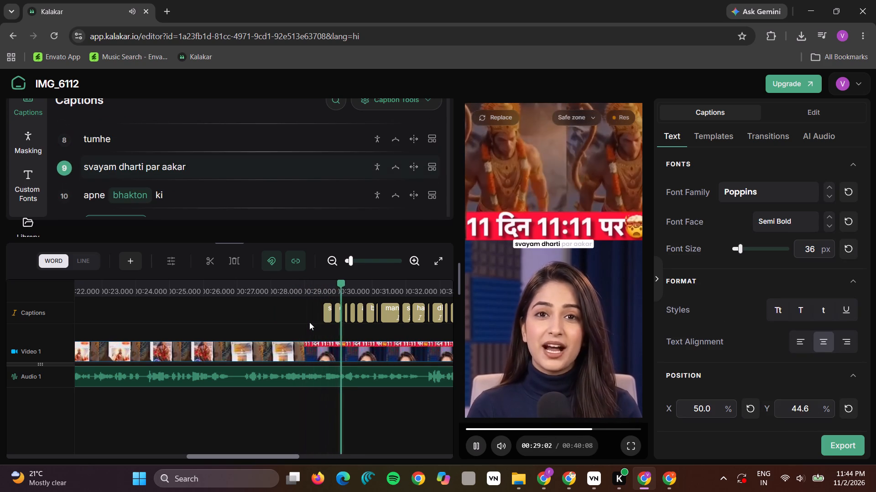
left_click(554, 432)
key("space")
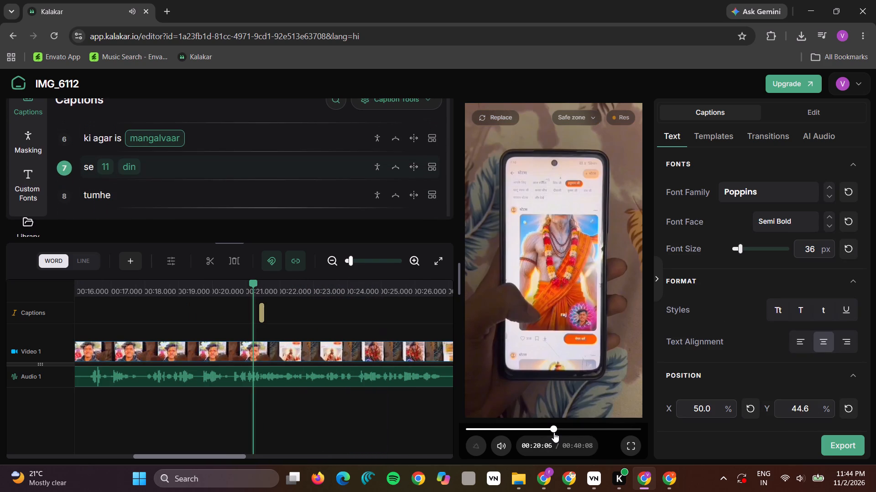
left_click(526, 429)
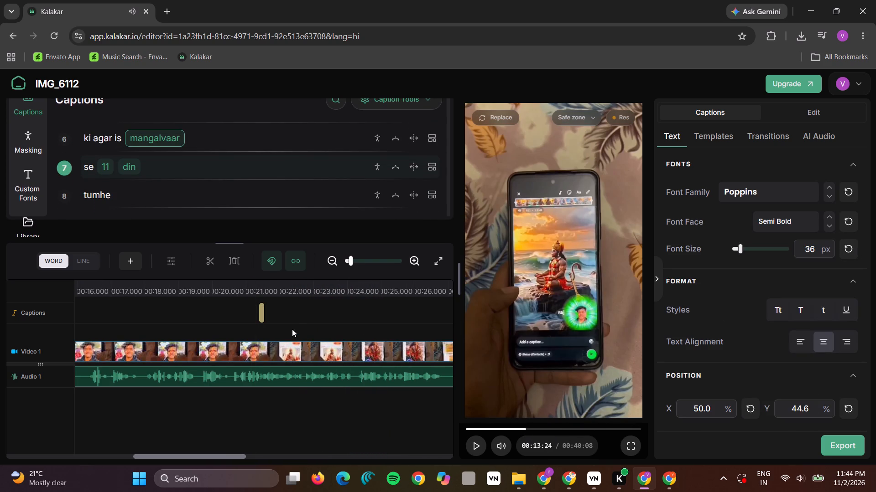
left_click_drag(290, 322, 258, 317)
key("Delete")
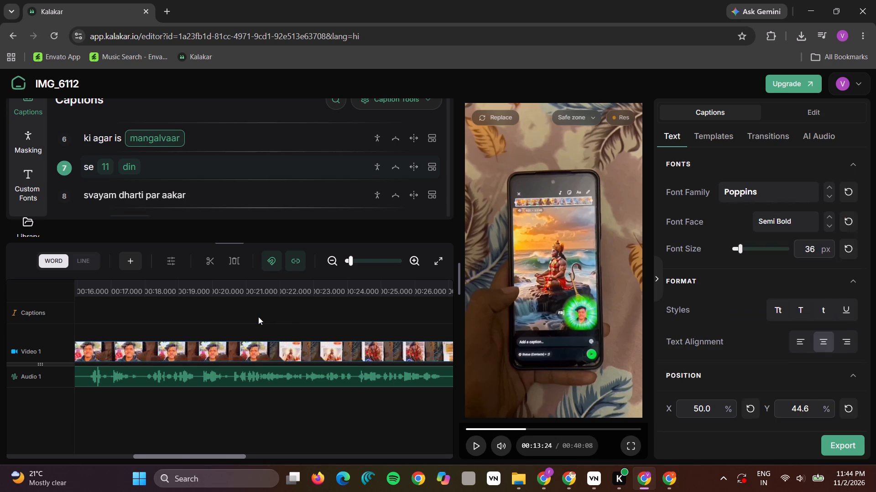
Check the trimmed captions in playback and render the project as a 1080P video.
scroll(258, 317, "right", 7)
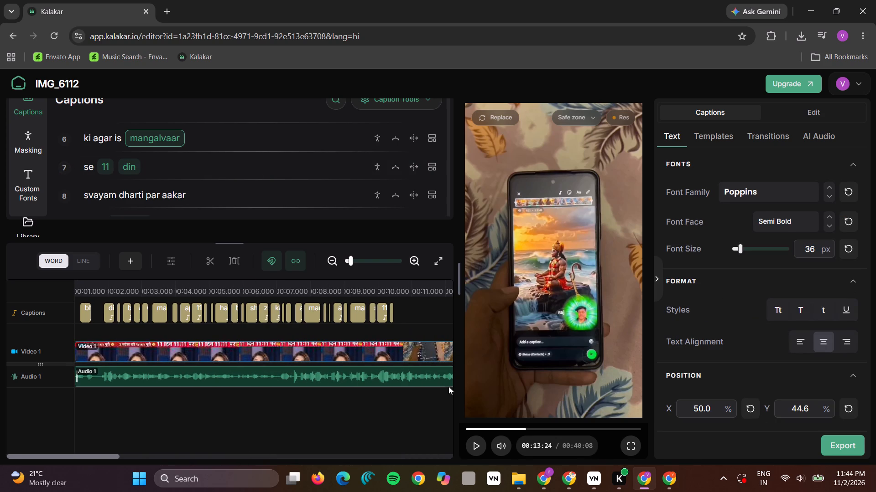
left_click(492, 431)
key("space")
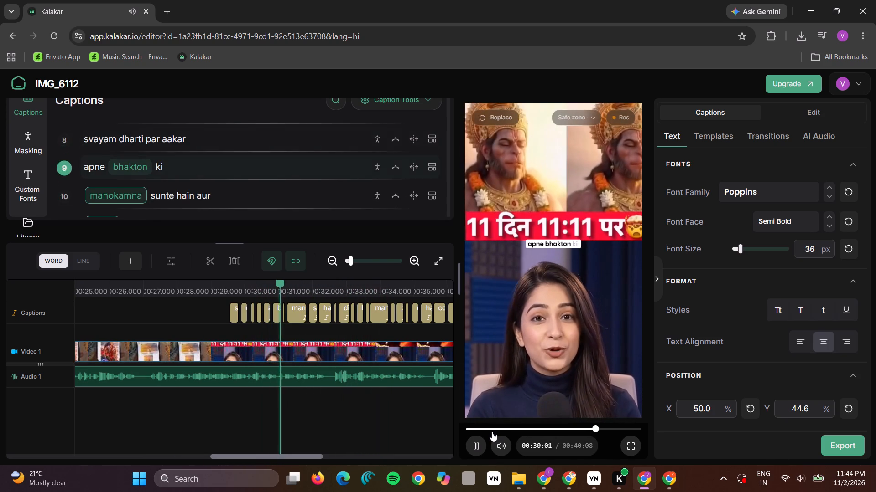
left_click(583, 425)
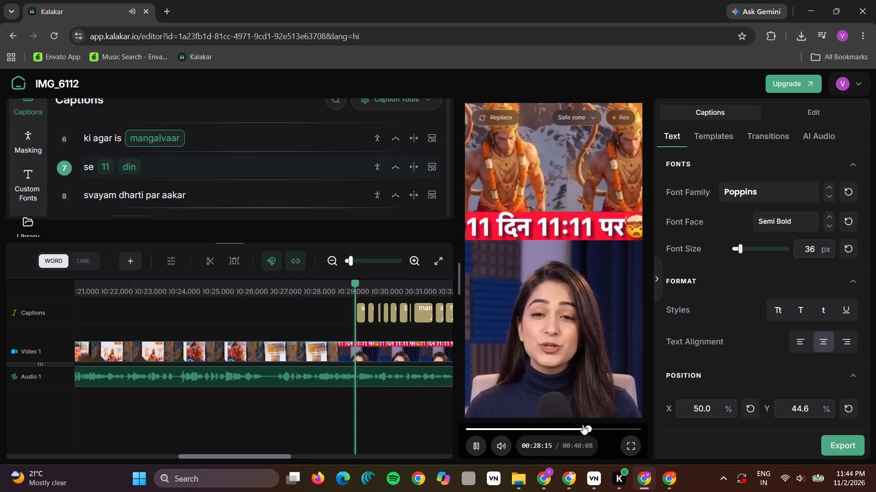
left_click(839, 445)
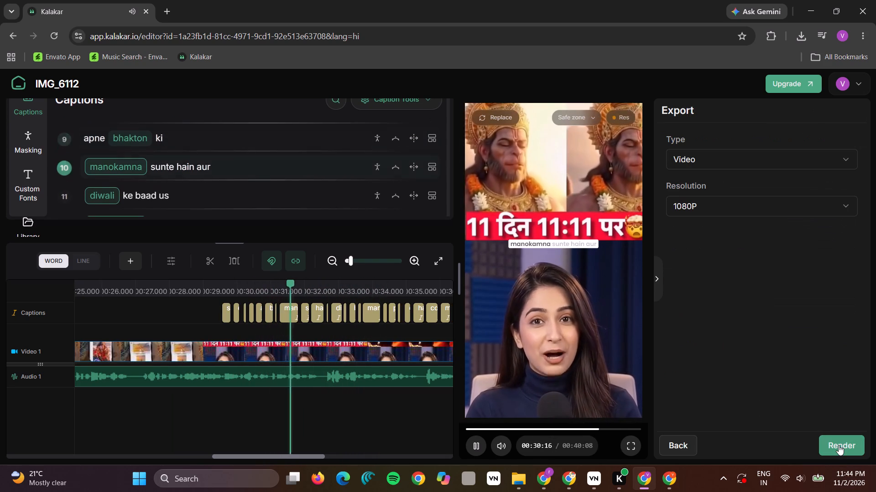
left_click(839, 445)
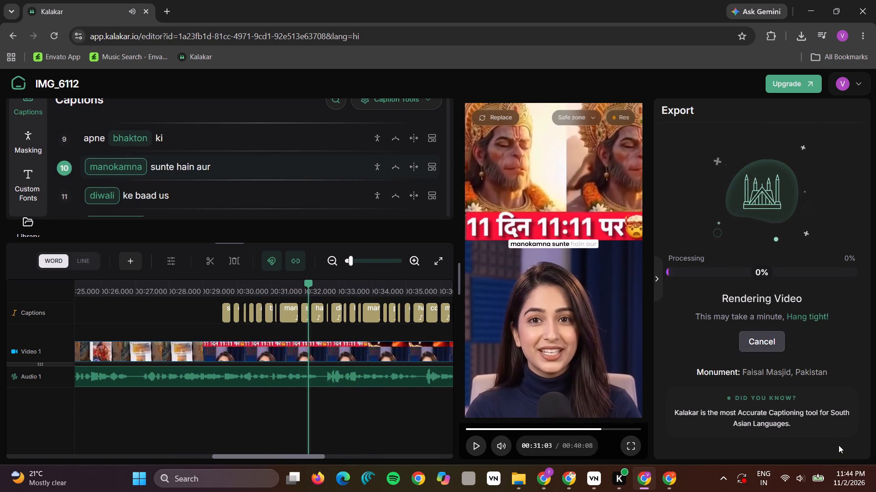
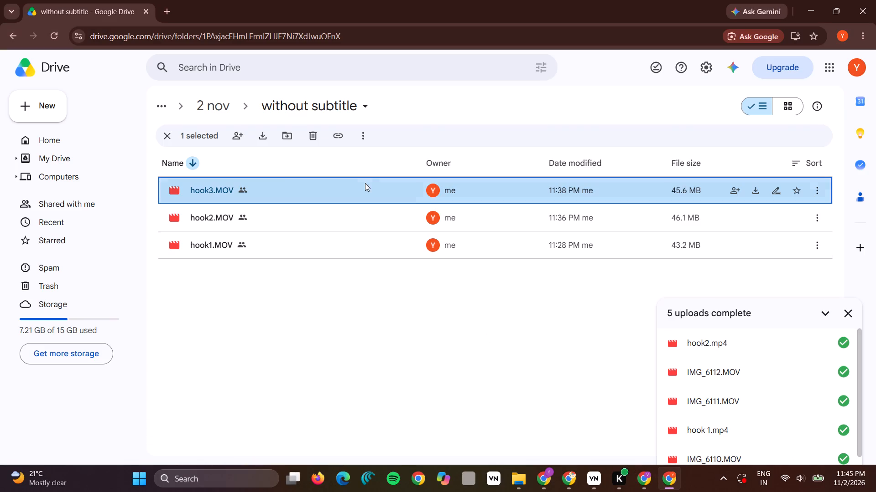
Go back from the "without subtitle" folder in Drive.
left_click(16, 39)
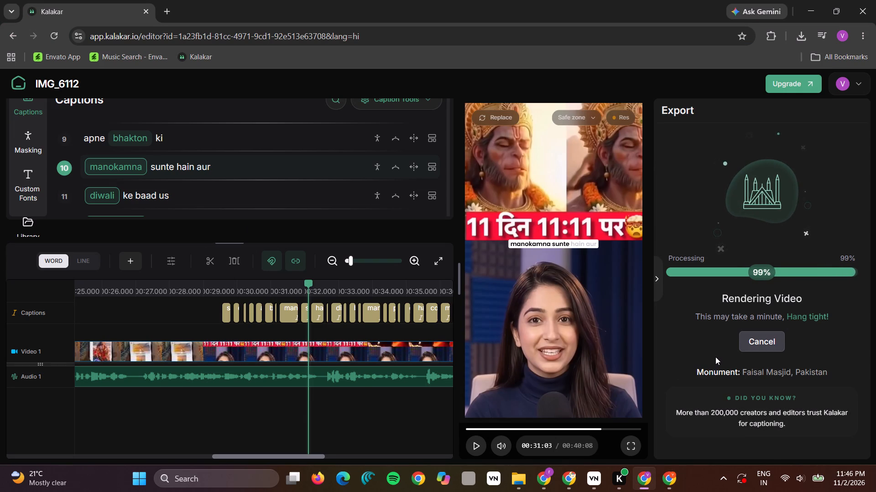
In Kalakar, download the rendered IMG_6112 video to the "final" folder as hook3, replacing the existing file.
left_click(773, 355)
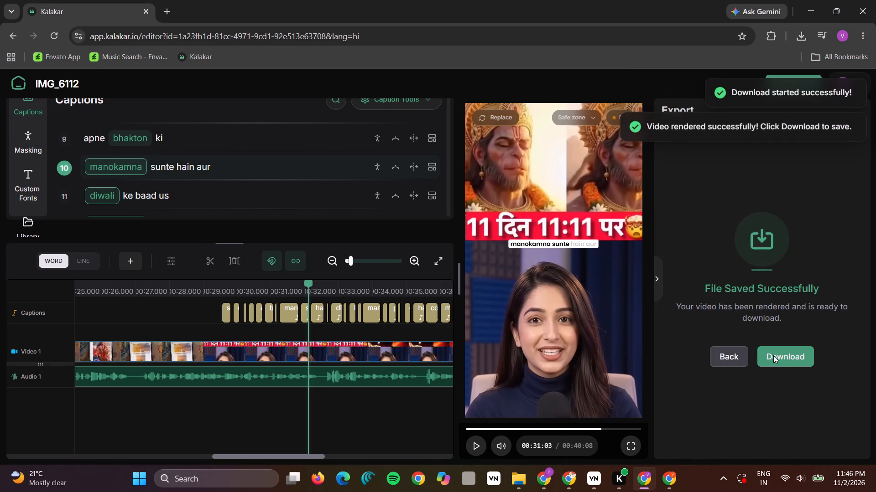
type("hook")
key("3")
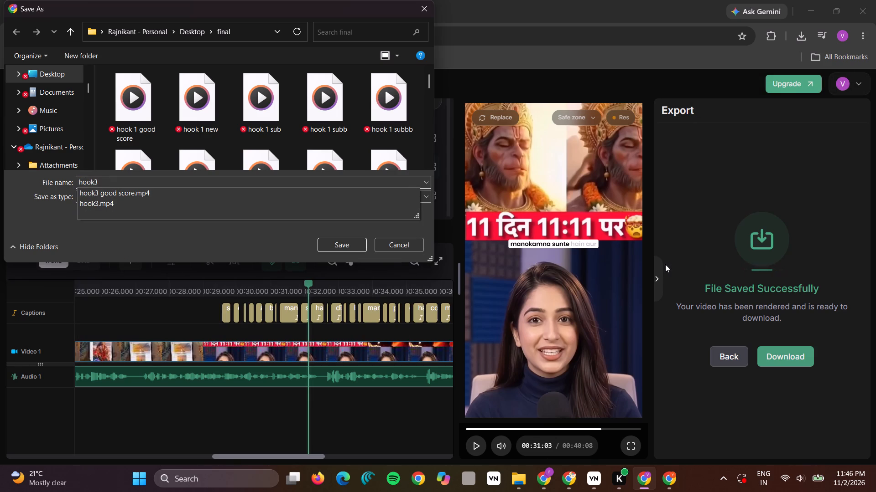
key("Return")
key("Return")
key("Return")
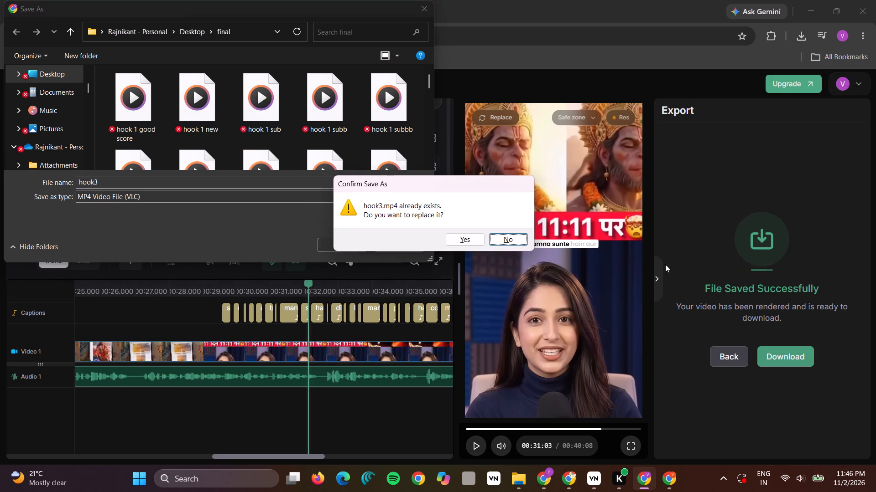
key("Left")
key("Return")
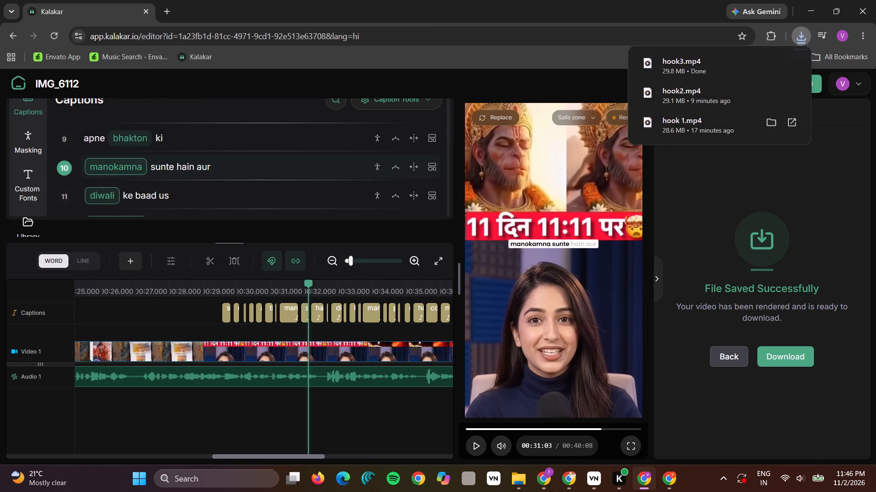